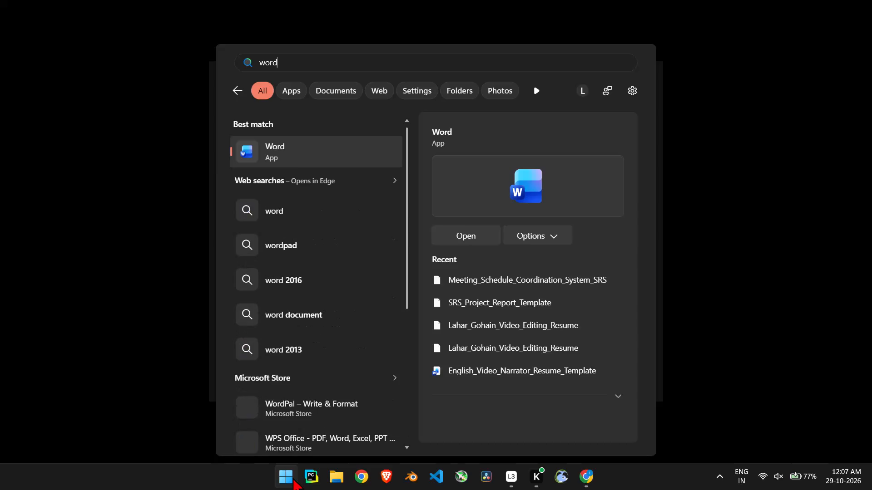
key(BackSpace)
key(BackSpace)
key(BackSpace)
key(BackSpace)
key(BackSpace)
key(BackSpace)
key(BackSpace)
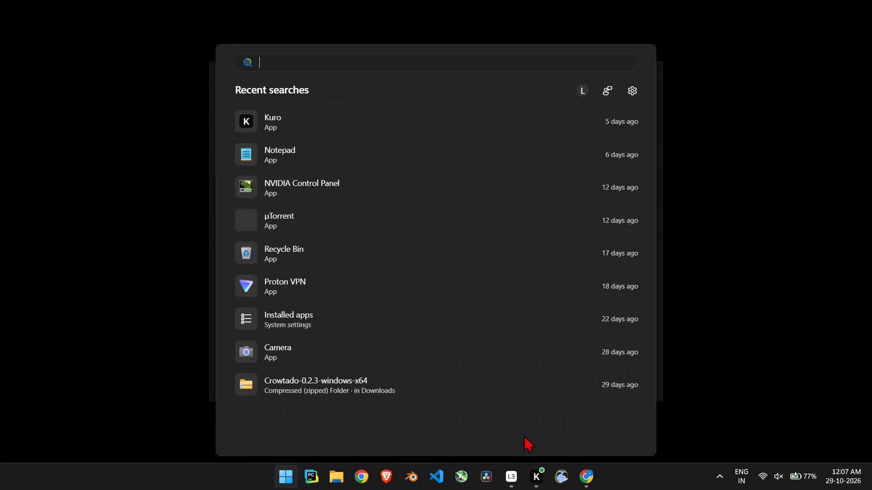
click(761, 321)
Open the recent file SRS_Project_Report_Template from File Explorer's Home in Word.
click(333, 485)
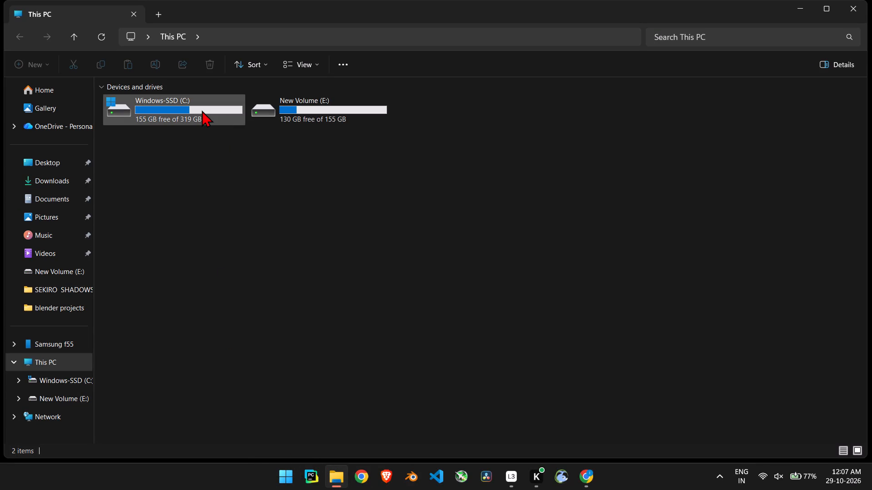
click(64, 90)
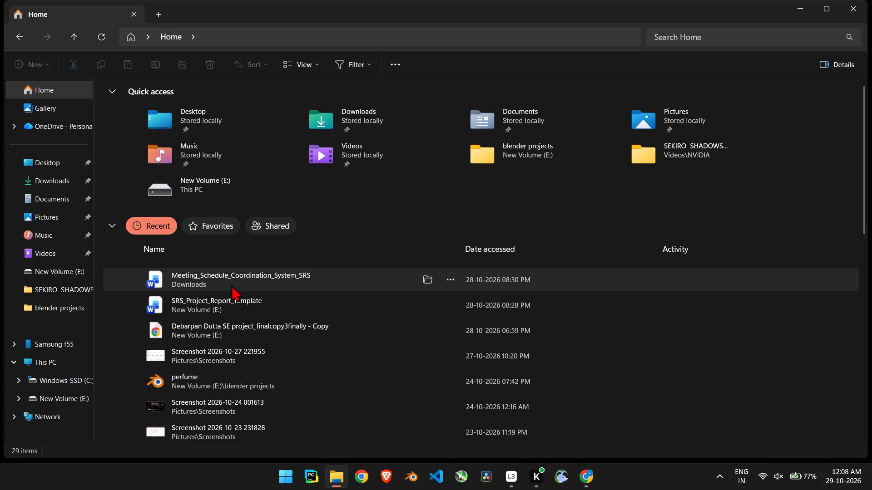
double_click(230, 307)
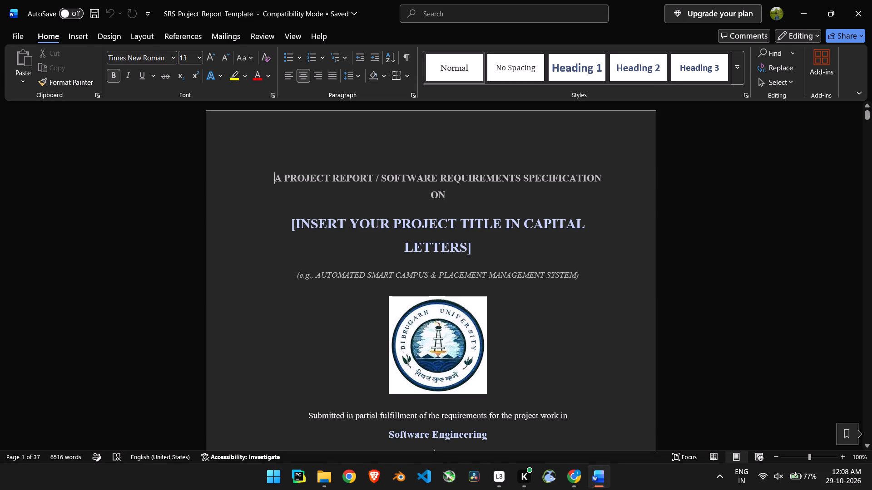
Look over the template's cover page and the coordinator and supervisor certificate pages at different magnifications.
scroll(547, 328, down, 1)
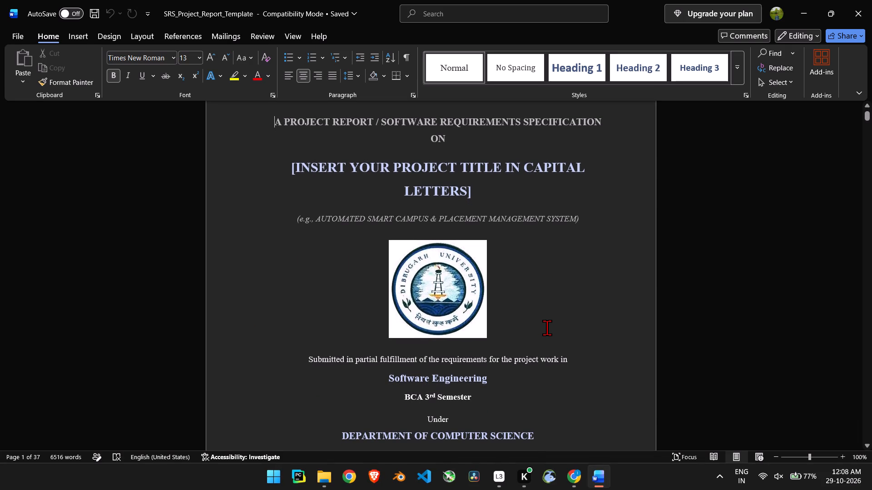
scroll(547, 328, up, 1)
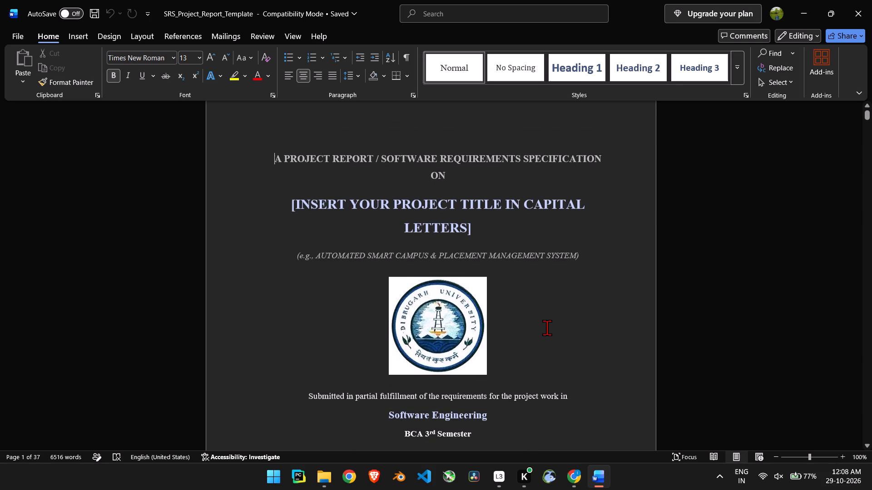
scroll(547, 328, up, 1)
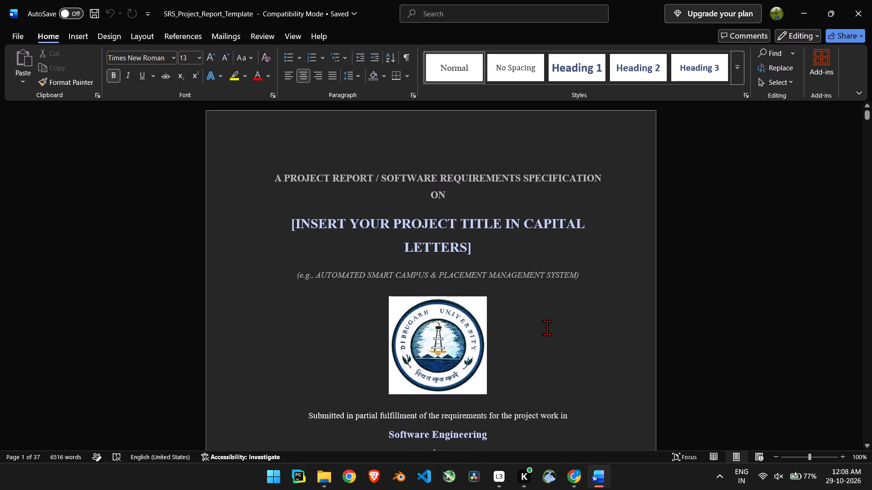
ctrl+scroll(547, 328, down, 5)
ctrl+scroll(547, 328, up, 1)
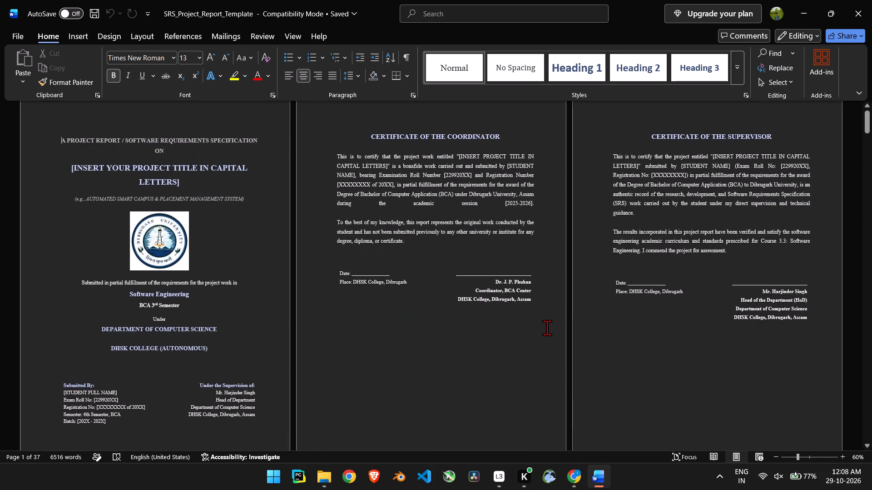
ctrl+scroll(547, 328, down, 1)
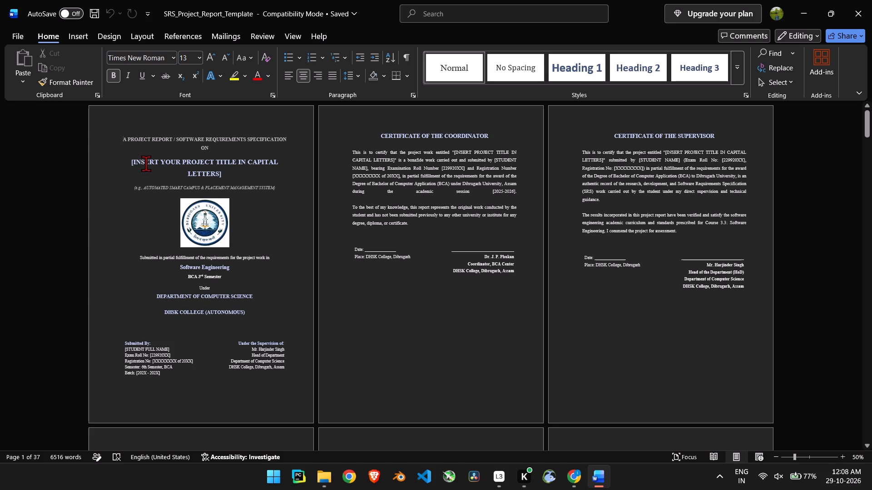
ctrl+scroll(146, 163, up, 10)
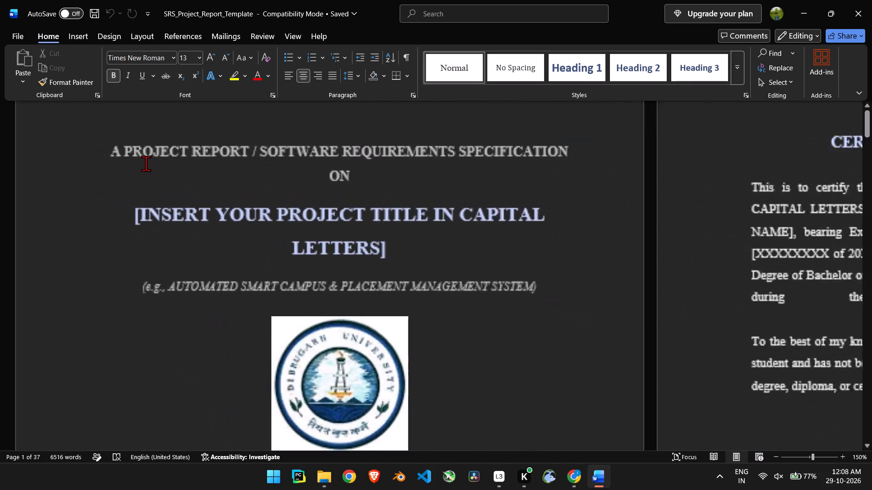
ctrl+scroll(146, 163, down, 4)
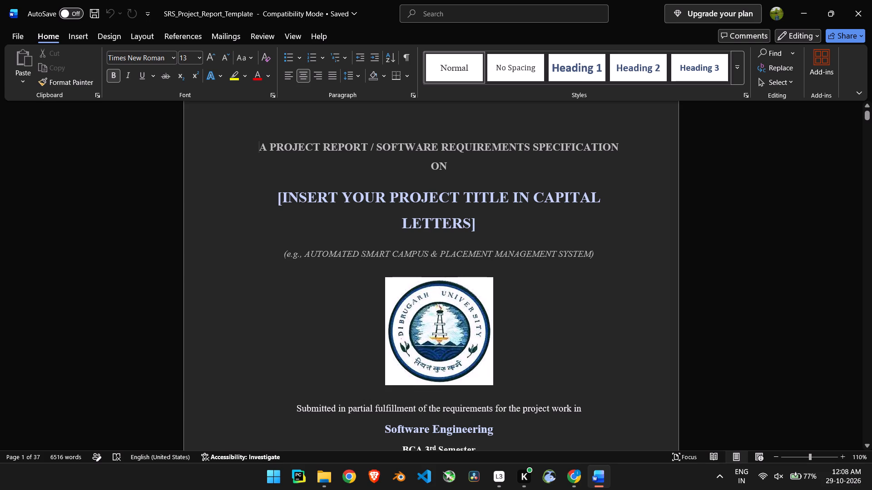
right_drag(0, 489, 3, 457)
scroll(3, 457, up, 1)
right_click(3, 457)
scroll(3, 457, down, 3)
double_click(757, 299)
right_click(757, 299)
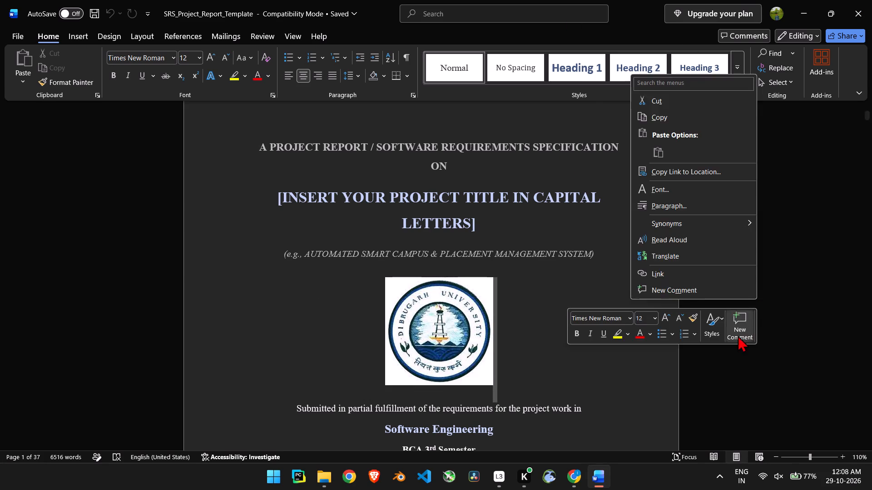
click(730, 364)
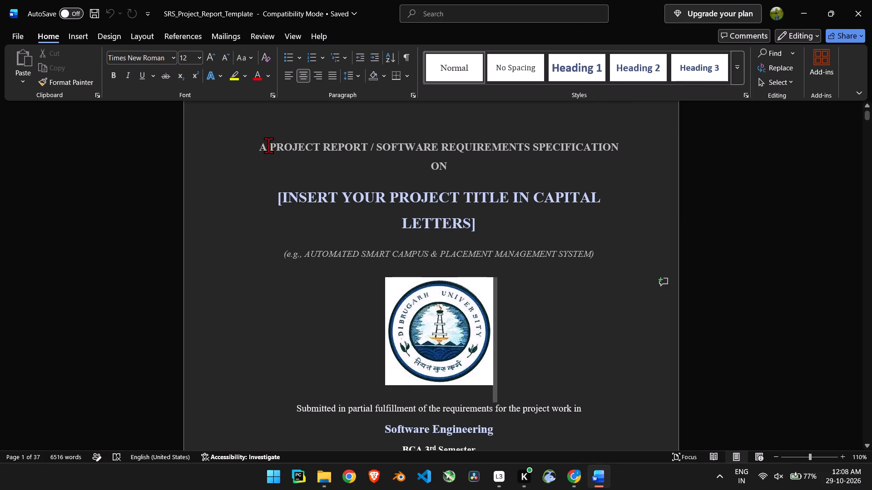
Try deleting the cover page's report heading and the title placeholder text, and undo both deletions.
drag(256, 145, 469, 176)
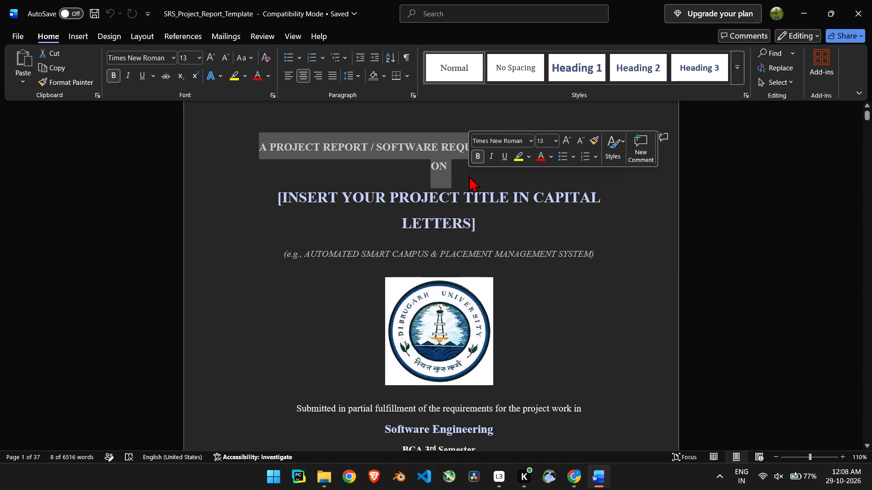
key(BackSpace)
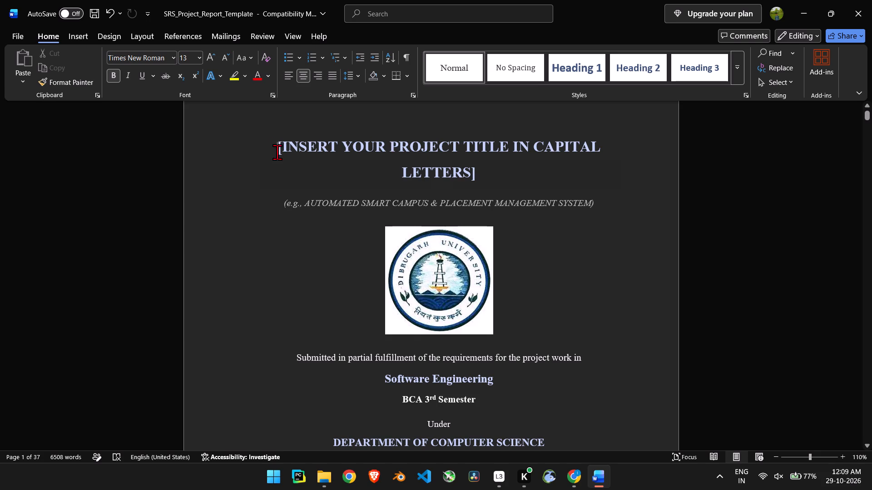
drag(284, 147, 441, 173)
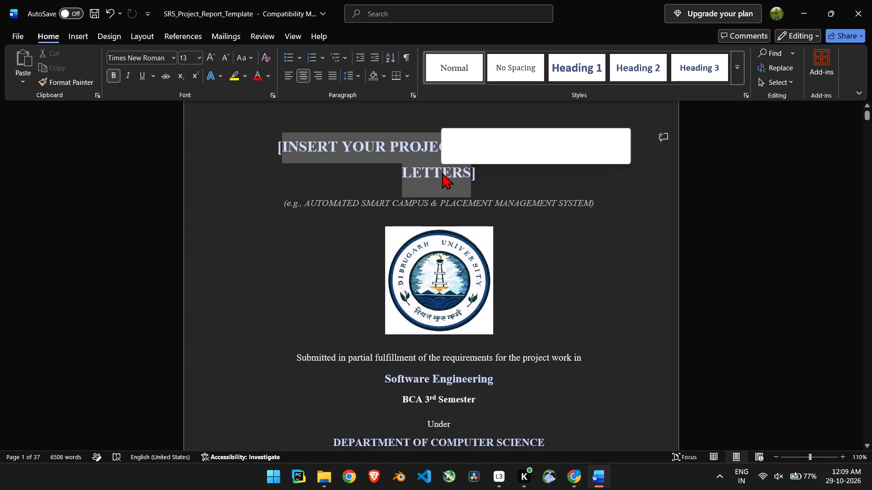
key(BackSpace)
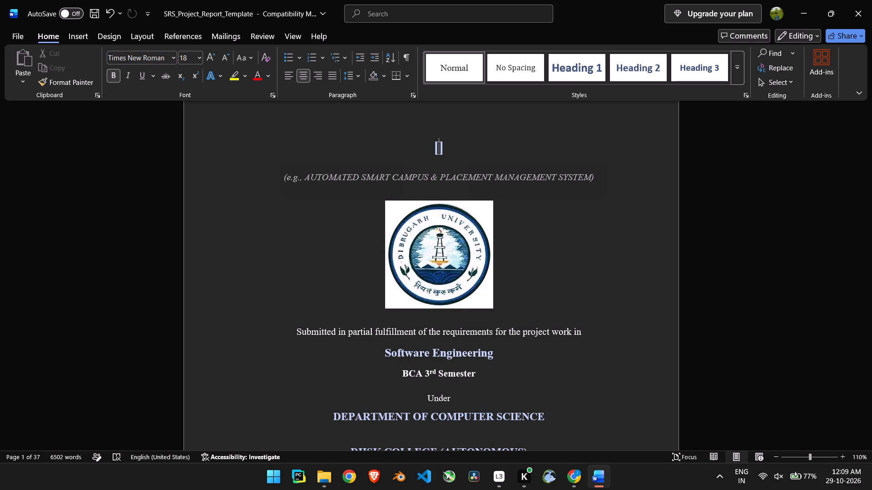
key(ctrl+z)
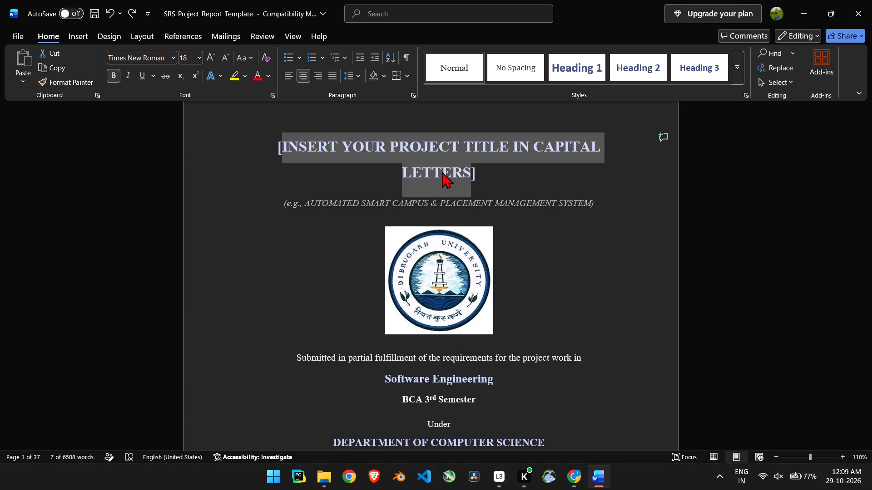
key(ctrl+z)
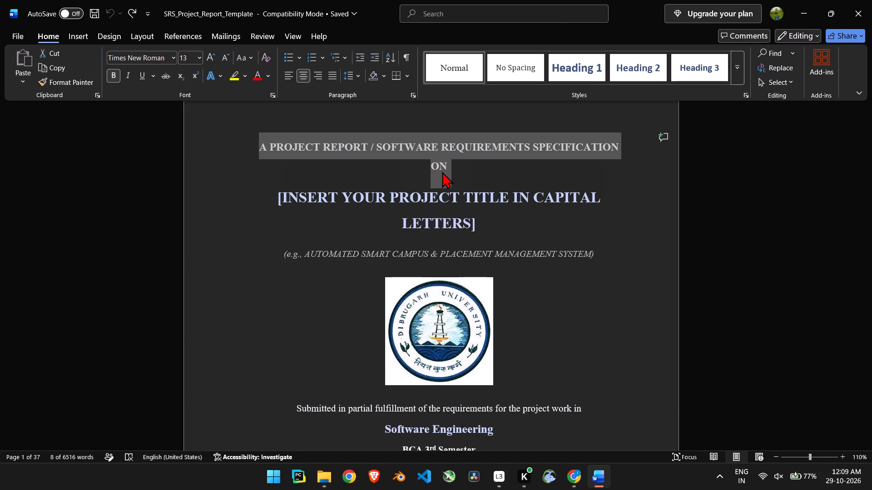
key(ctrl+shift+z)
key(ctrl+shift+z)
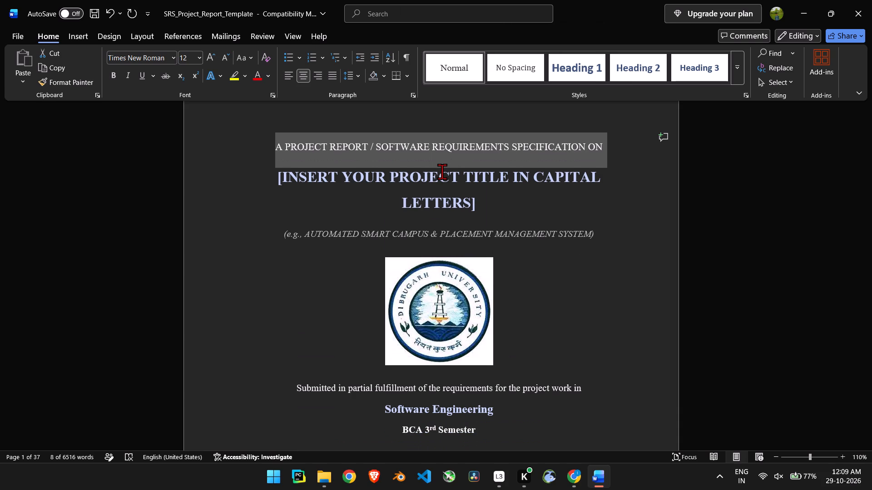
Delete the heading "A PROJECT REPORT / SOFTWARE REQUIREMENTS SPECIFICATION ON" from the cover page.
key(BackSpace)
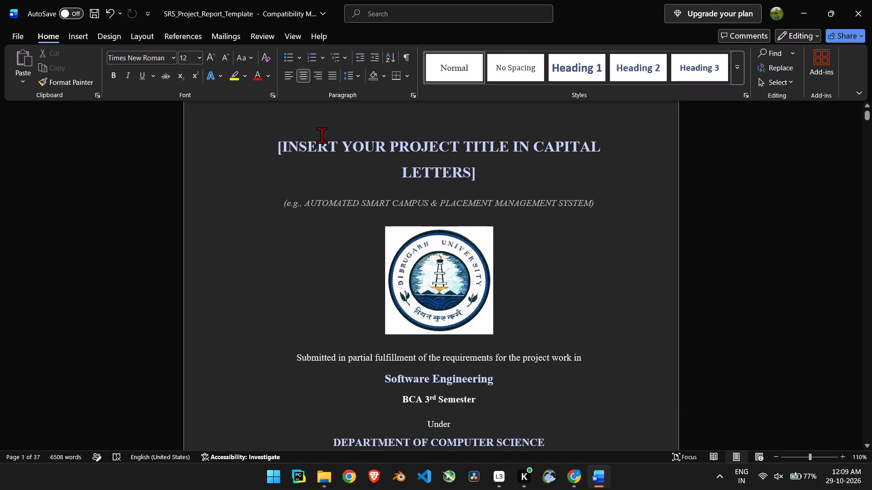
drag(284, 147, 443, 177)
key(BackSpace)
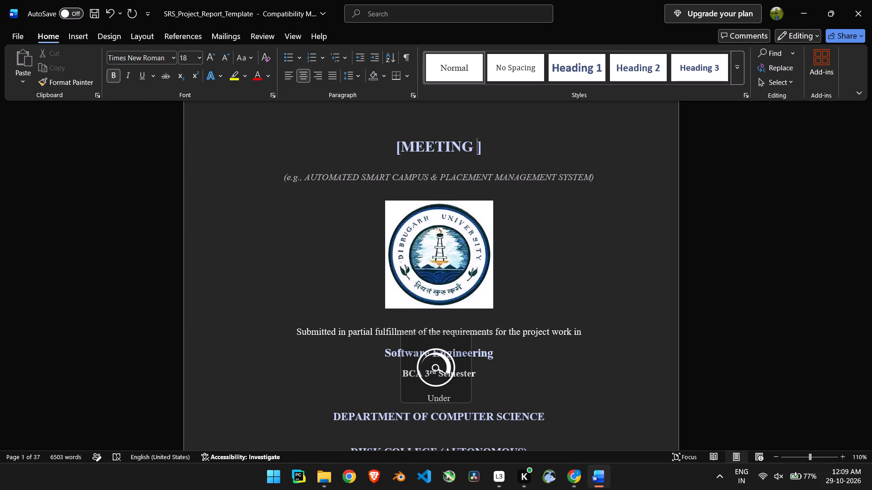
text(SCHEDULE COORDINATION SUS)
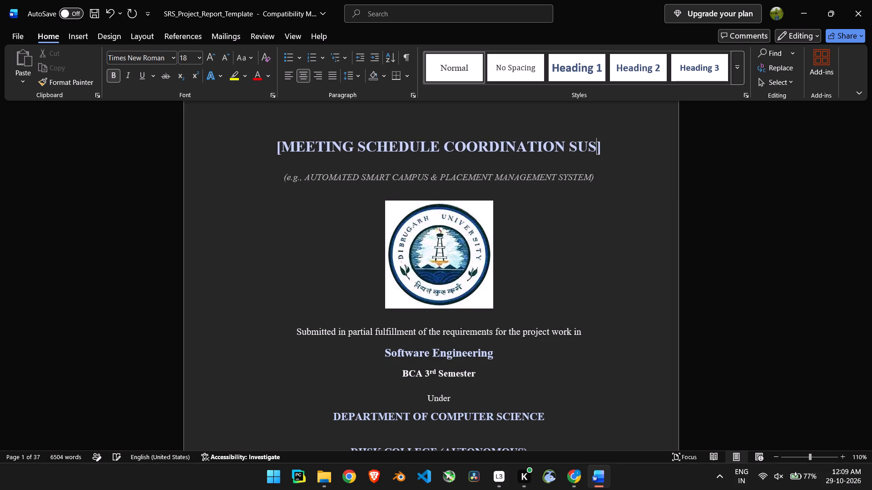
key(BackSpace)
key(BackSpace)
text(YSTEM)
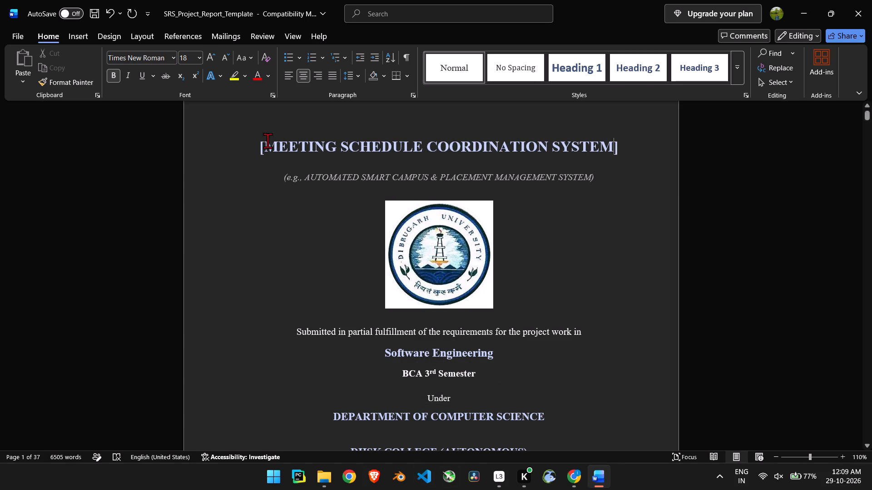
Delete the italic example title line beneath the project title on the cover page.
drag(279, 181, 595, 195)
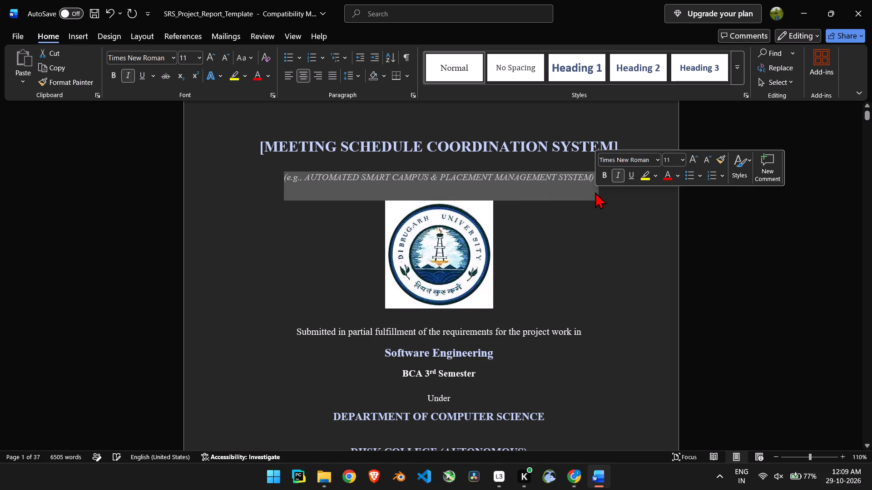
key(BackSpace)
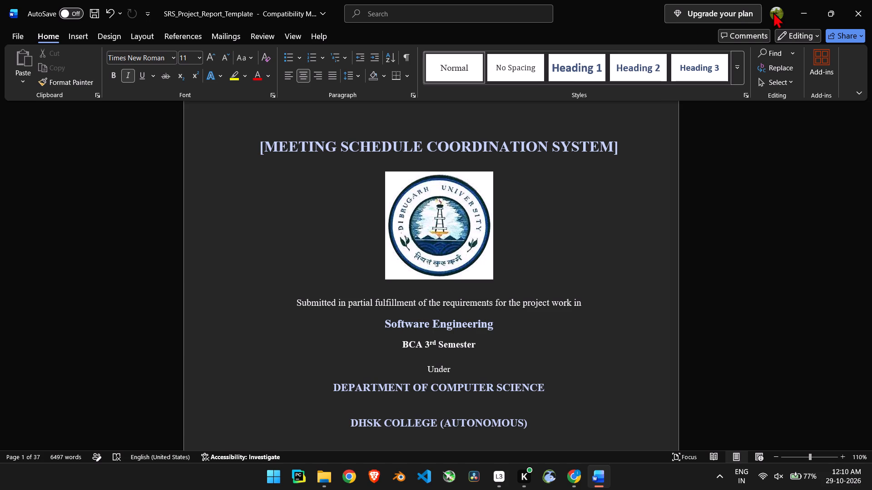
Switch to Chrome with the "Your Chrome" profile, search Google for DHSK LOGO, and open the "Emblem – DHSK" image result.
click(797, 16)
click(343, 477)
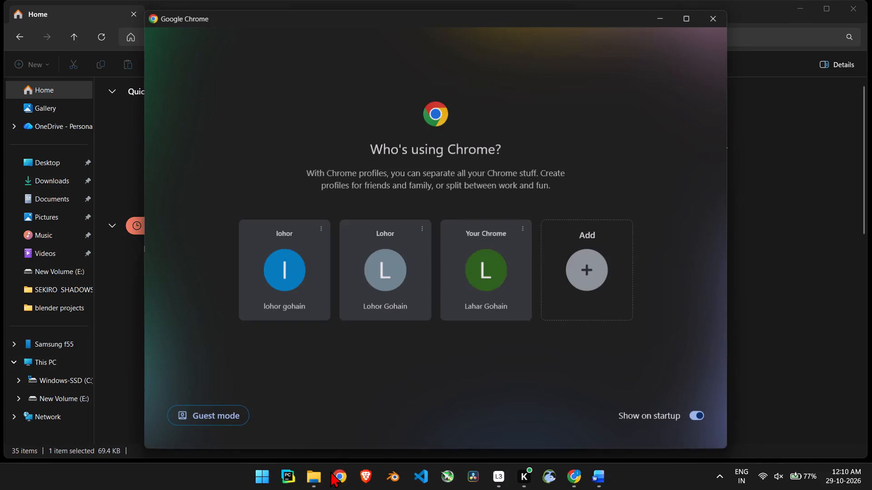
click(491, 299)
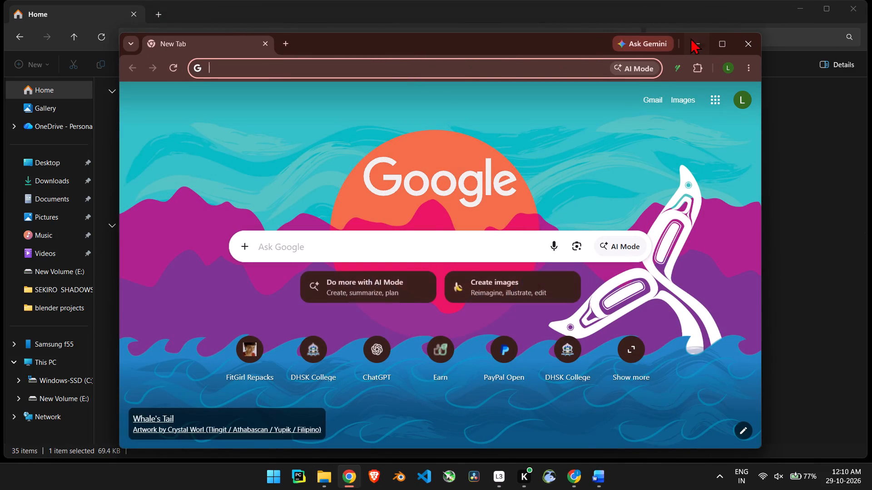
click(712, 42)
click(331, 207)
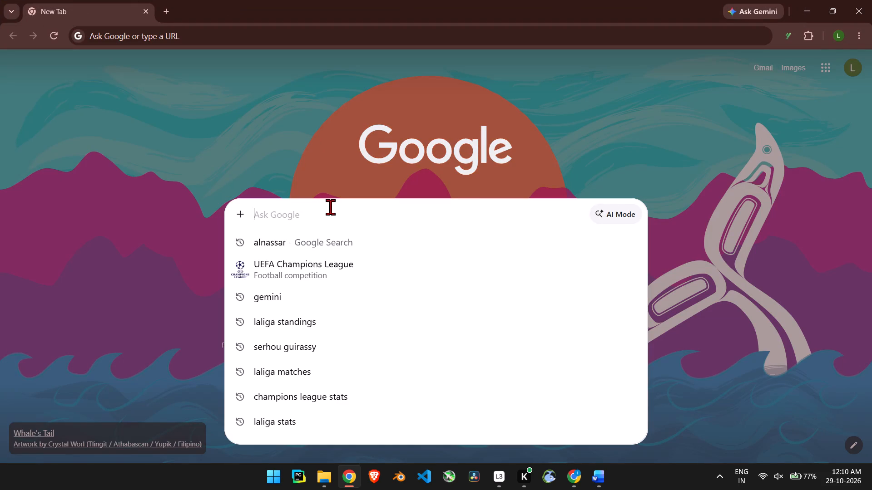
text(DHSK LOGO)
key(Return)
click(157, 229)
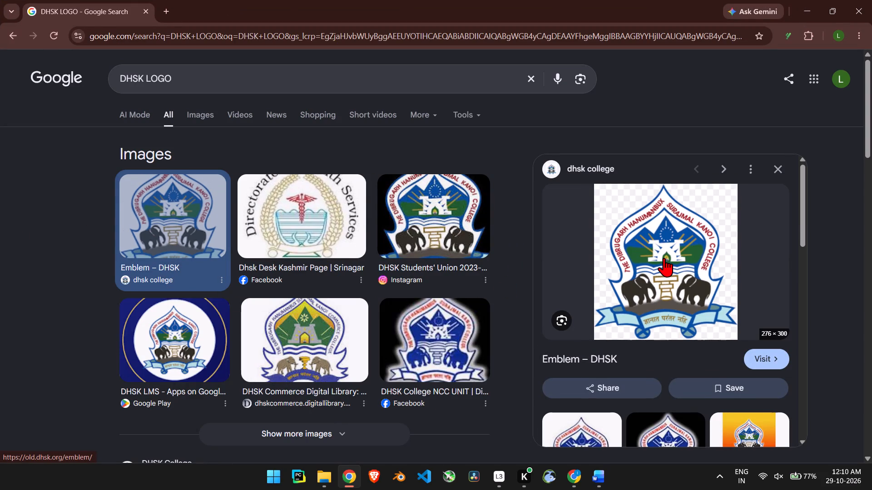
Save the enlarged Emblem – DHSK image as a file, and switch back to the report in Word.
right_click(664, 258)
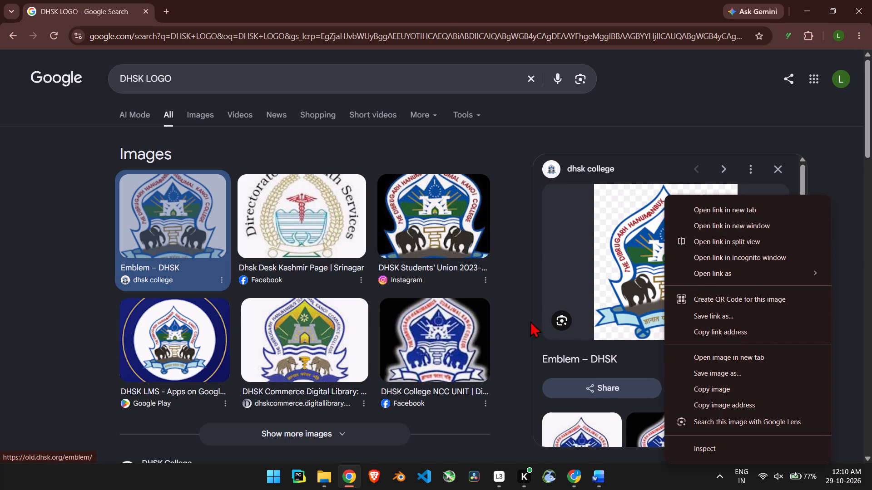
click(711, 375)
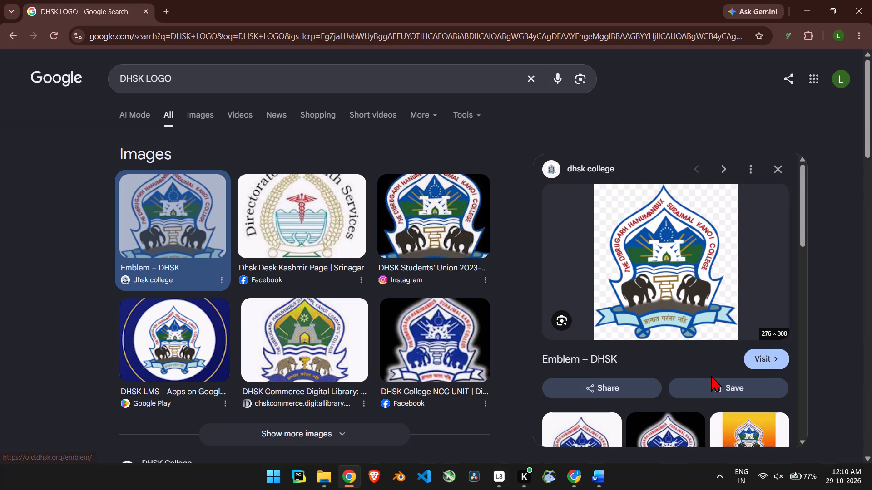
click(658, 436)
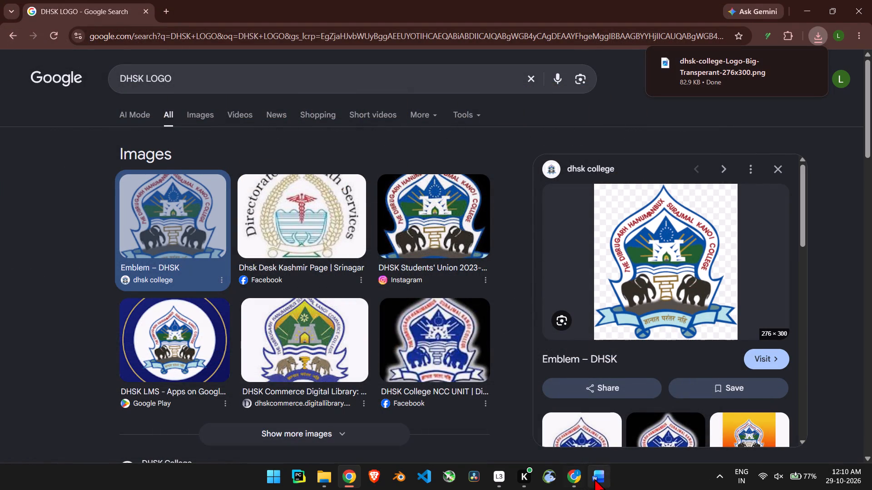
click(594, 478)
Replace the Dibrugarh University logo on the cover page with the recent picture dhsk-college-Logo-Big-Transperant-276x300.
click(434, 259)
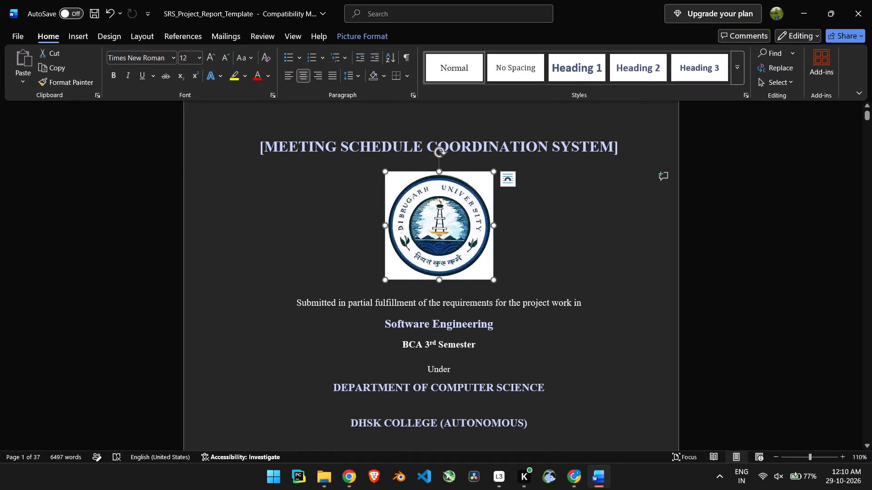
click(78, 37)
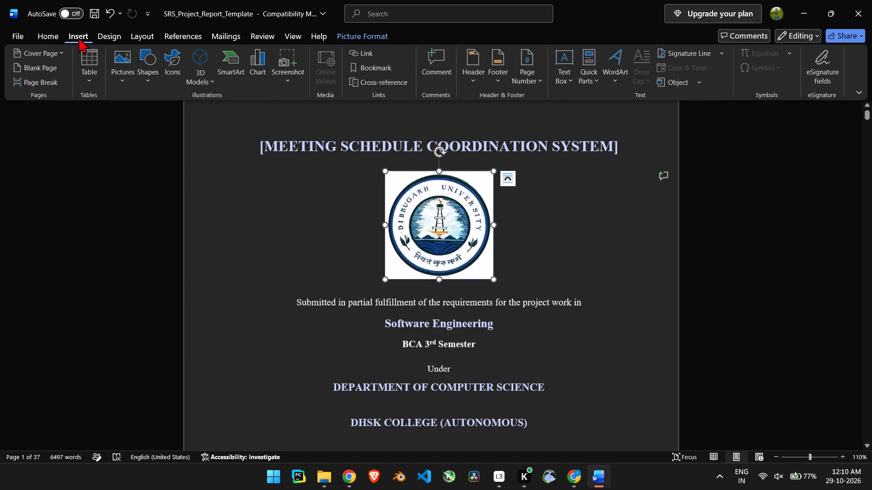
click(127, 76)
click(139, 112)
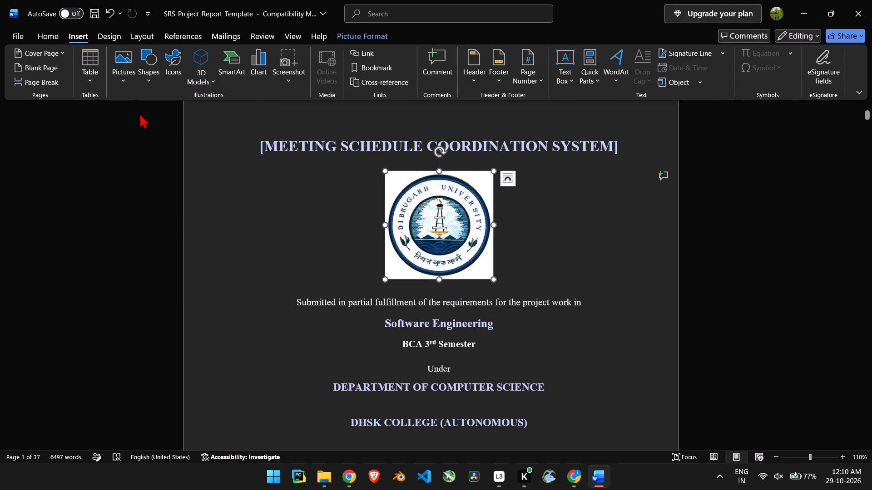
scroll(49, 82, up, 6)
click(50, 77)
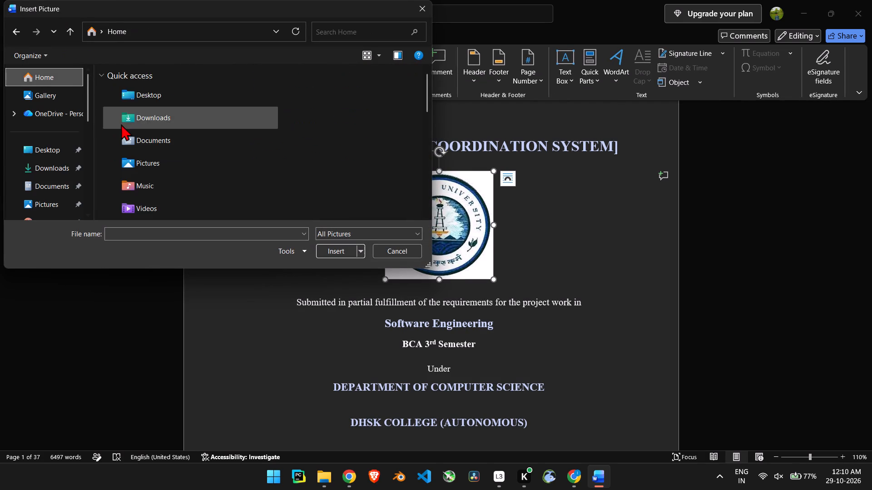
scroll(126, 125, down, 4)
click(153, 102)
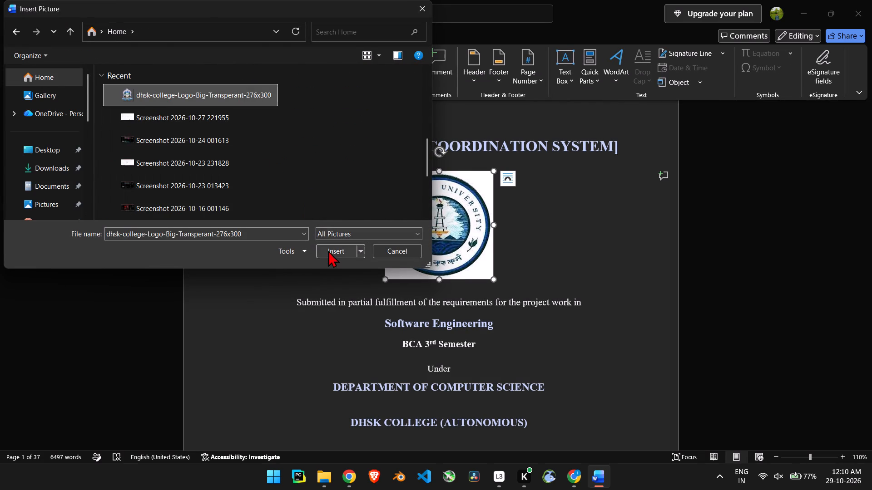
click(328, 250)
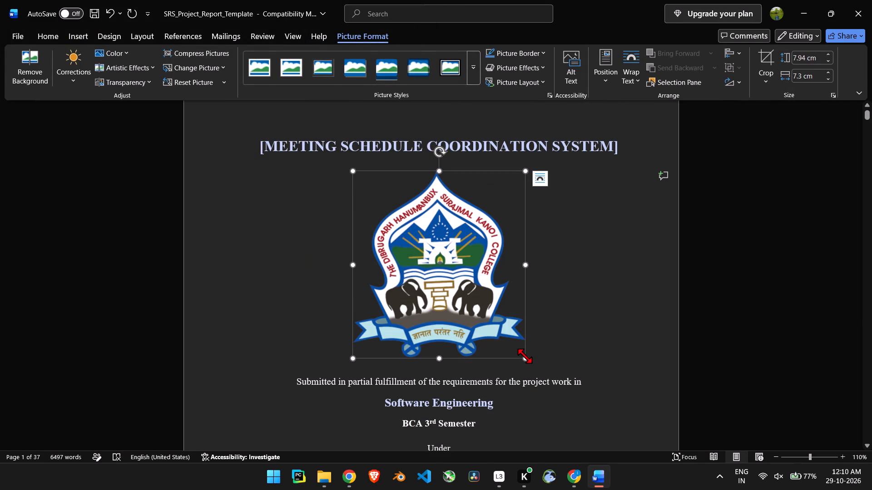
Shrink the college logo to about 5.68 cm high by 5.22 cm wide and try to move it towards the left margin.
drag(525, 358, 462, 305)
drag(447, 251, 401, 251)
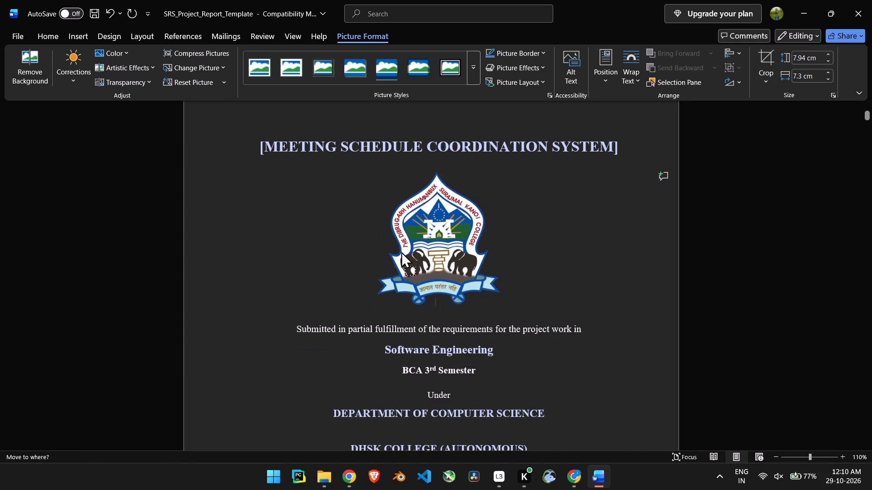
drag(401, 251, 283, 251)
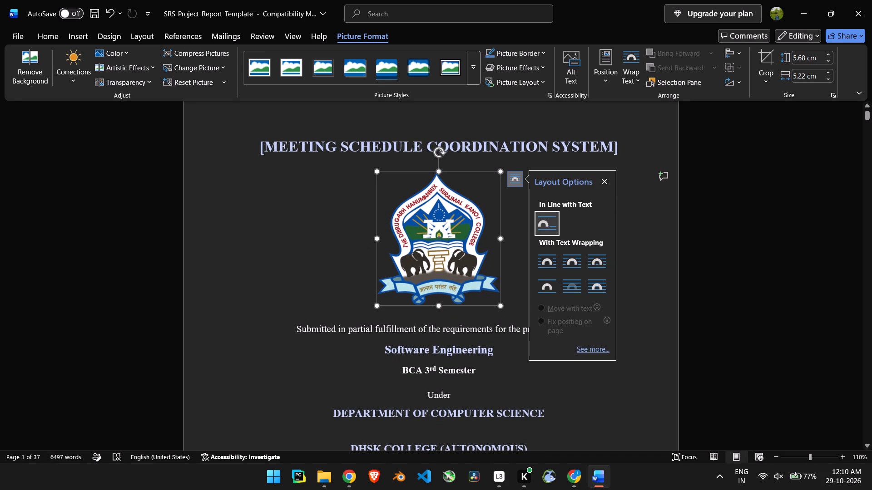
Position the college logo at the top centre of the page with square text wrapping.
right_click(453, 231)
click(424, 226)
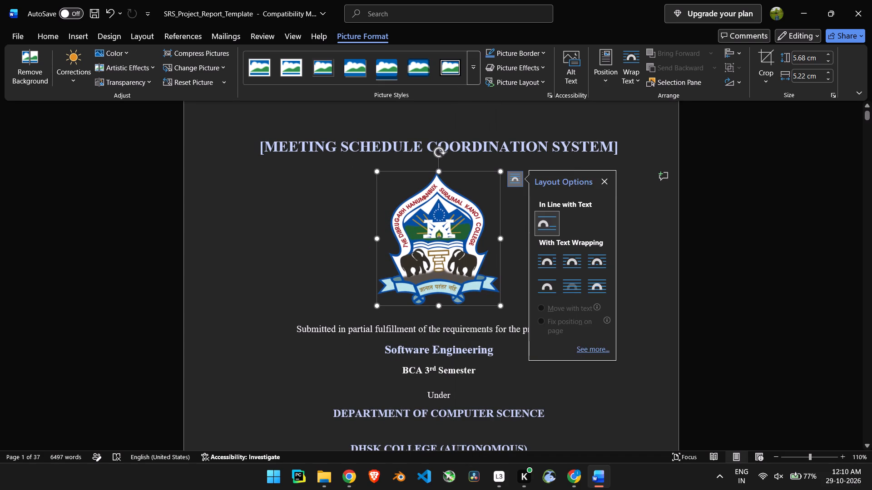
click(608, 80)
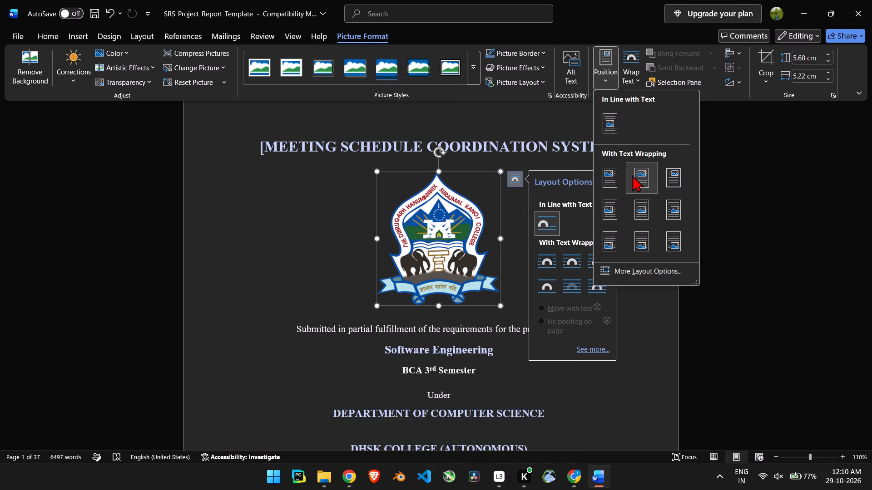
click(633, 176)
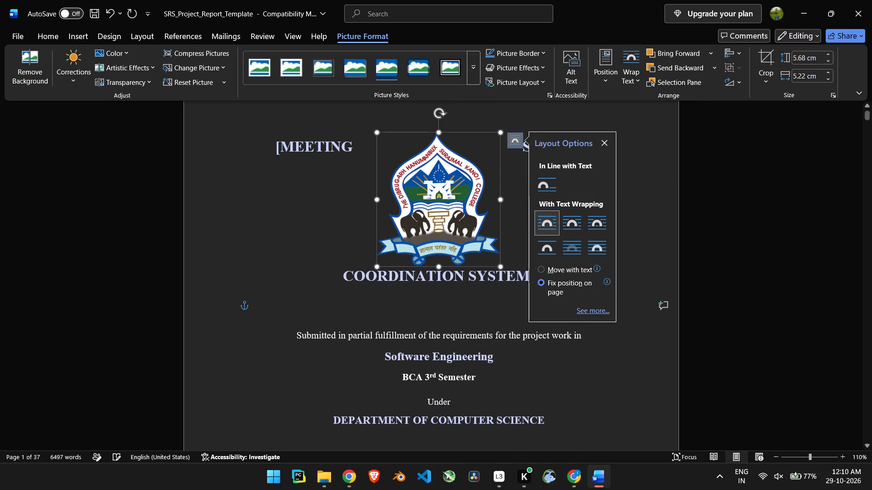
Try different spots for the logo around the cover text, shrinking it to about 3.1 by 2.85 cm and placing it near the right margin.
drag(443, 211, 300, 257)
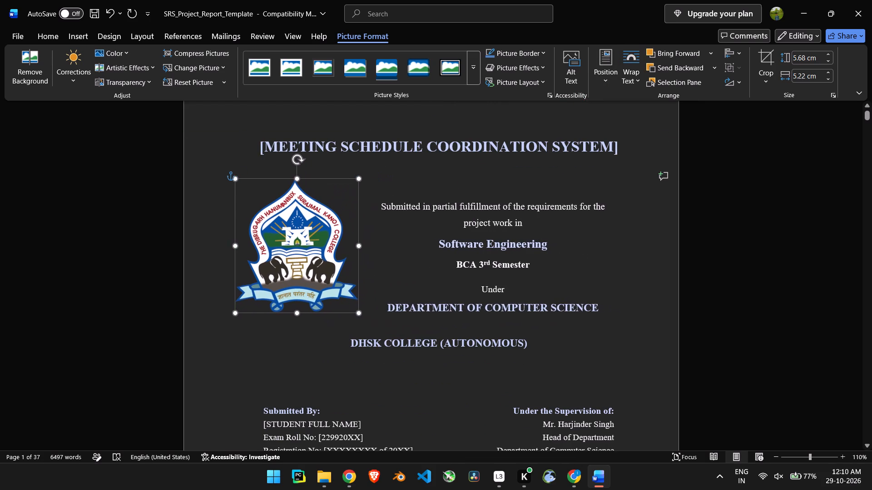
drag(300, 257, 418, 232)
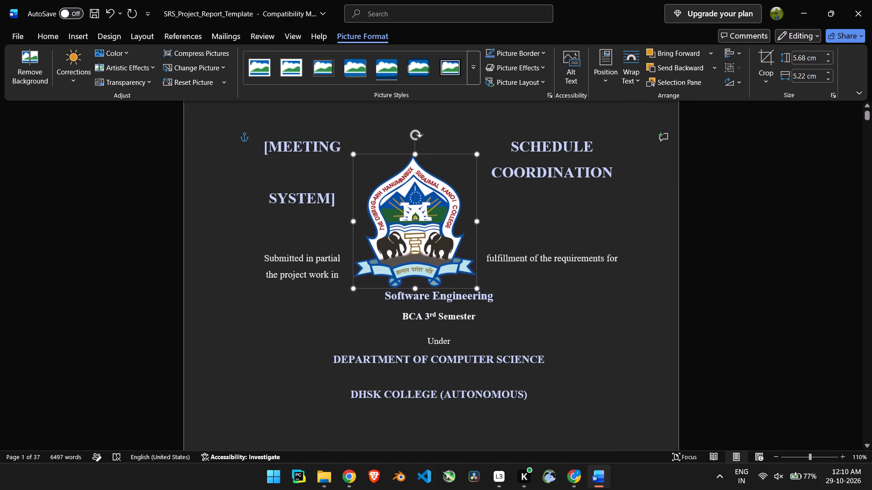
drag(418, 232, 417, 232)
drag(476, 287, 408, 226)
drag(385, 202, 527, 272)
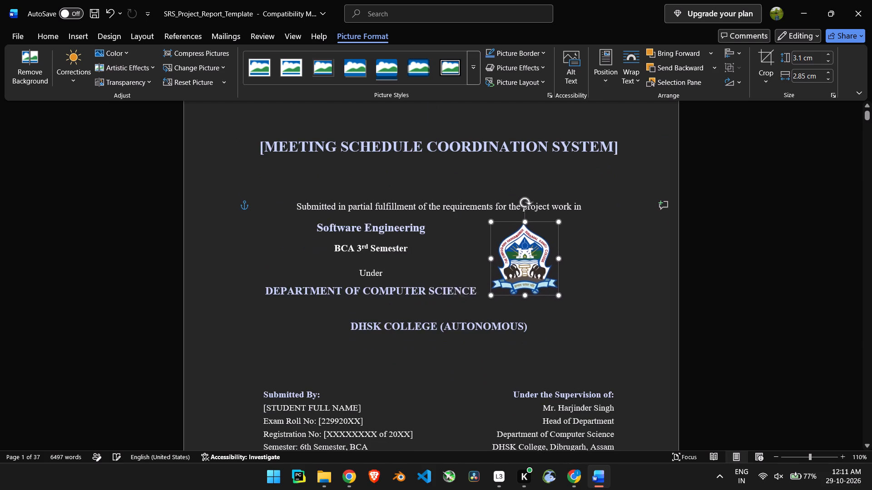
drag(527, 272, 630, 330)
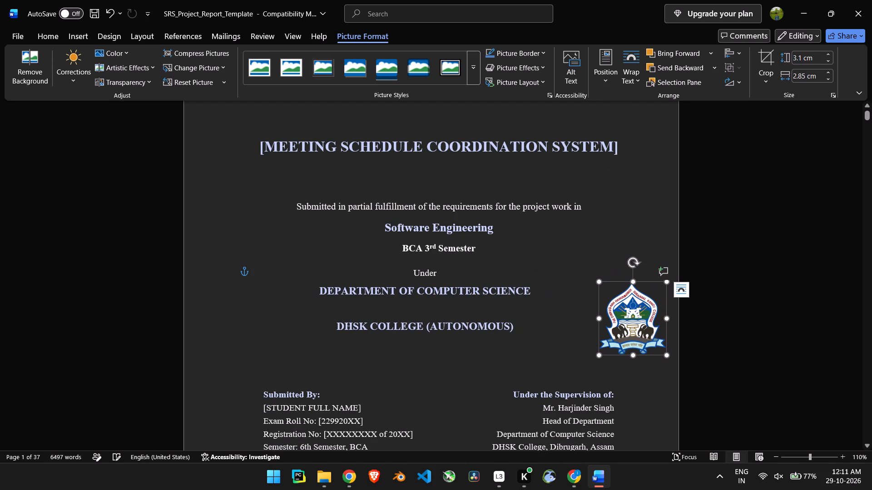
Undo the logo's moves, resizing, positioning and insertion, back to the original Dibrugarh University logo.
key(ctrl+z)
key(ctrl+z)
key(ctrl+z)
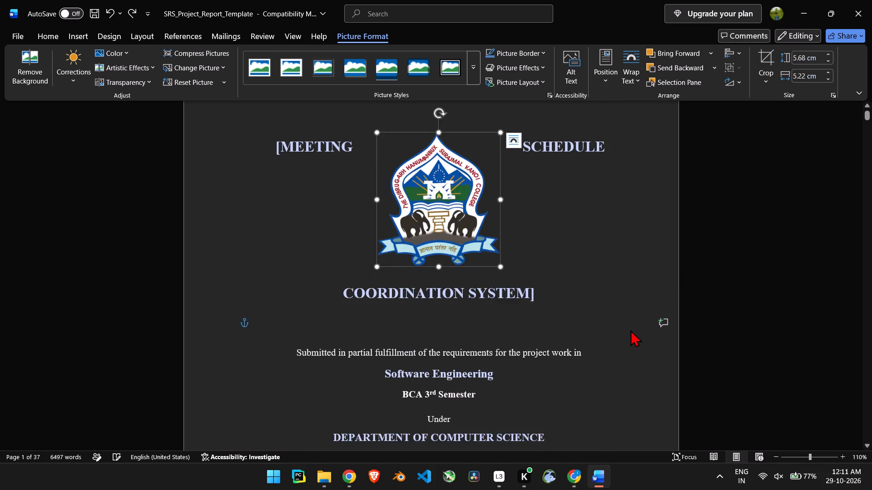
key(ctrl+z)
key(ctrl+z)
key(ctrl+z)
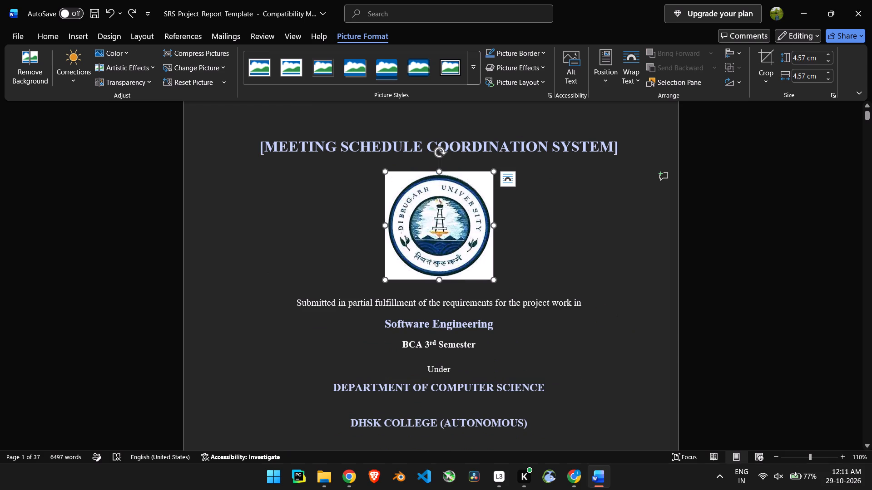
Remove the Dibrugarh University logo from beneath the cover page title.
right_click(433, 232)
click(465, 160)
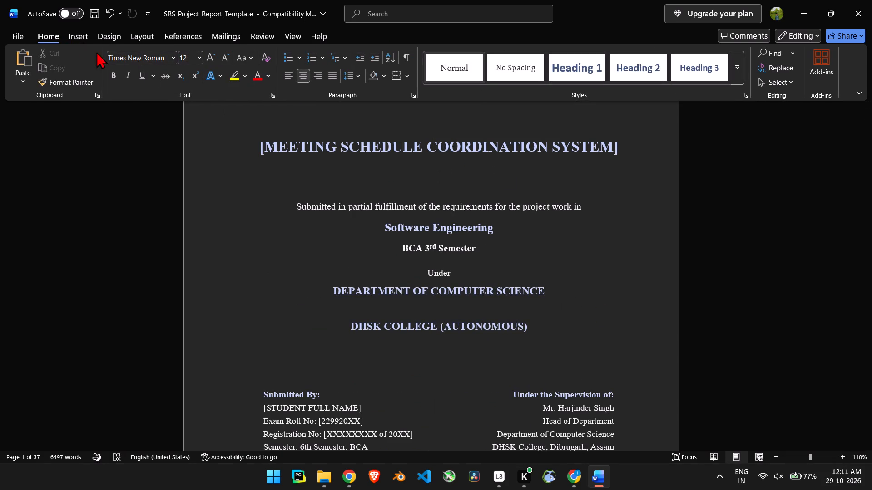
Insert the recent picture dhsk-college-Logo-Big-Transperant-276x300 on the empty centred line beneath the cover page title.
click(82, 39)
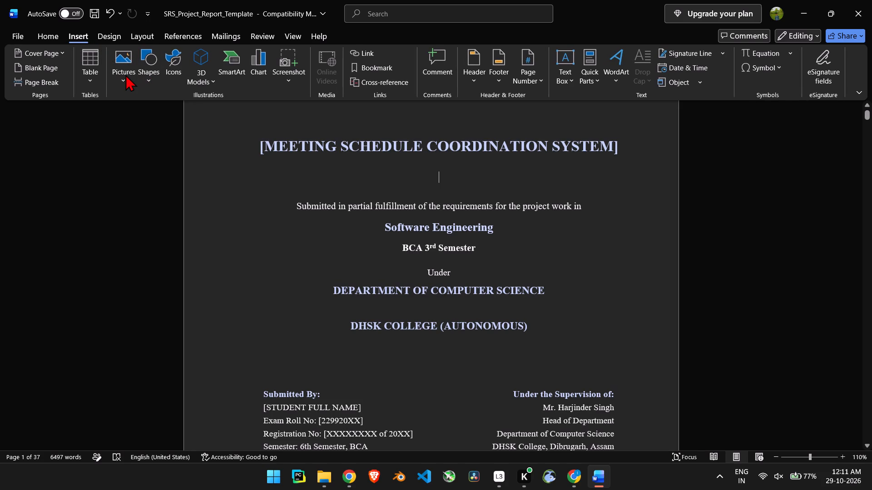
click(125, 74)
click(137, 119)
scroll(59, 84, up, 4)
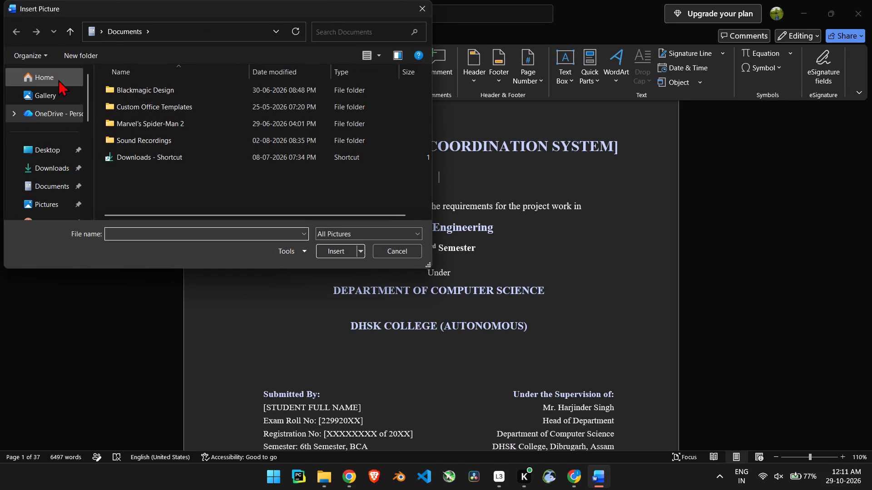
click(58, 79)
scroll(141, 147, down, 3)
click(161, 166)
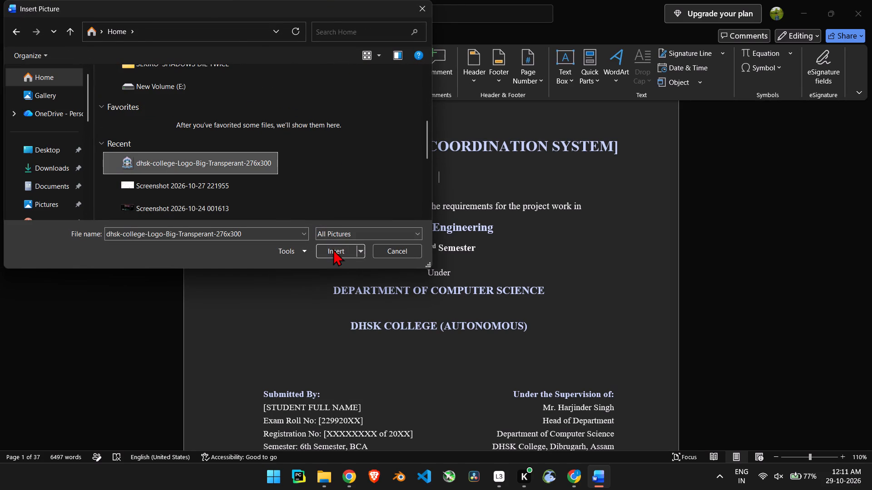
click(333, 249)
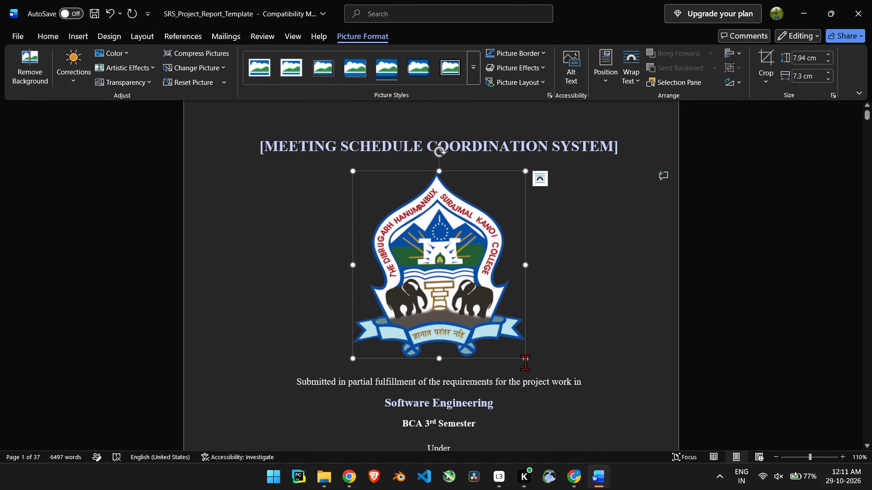
Shrink the inserted college logo proportionally to about two-thirds of its size, keeping it centred under the title.
drag(524, 359, 465, 291)
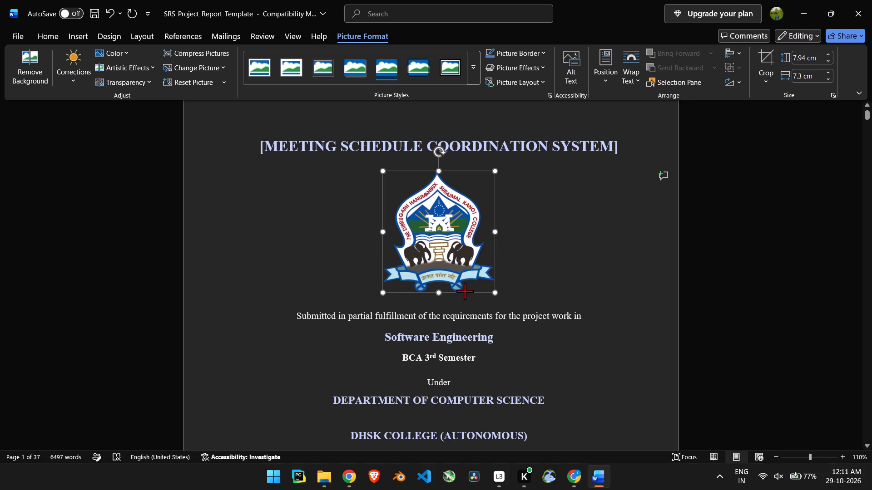
drag(465, 291, 468, 293)
click(645, 321)
Review the rest of the cover page, including the submission details and the start of the coordinator's certificate.
scroll(634, 328, down, 5)
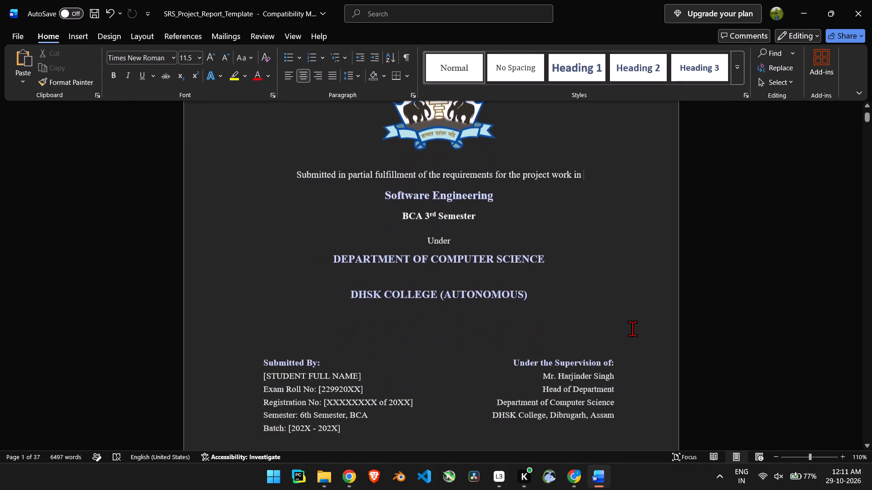
scroll(632, 328, down, 7)
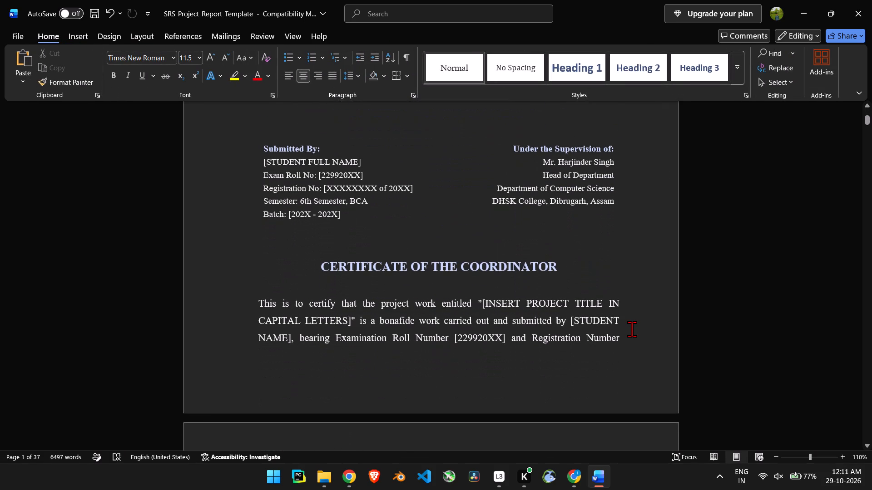
scroll(632, 329, down, 5)
scroll(632, 329, up, 7)
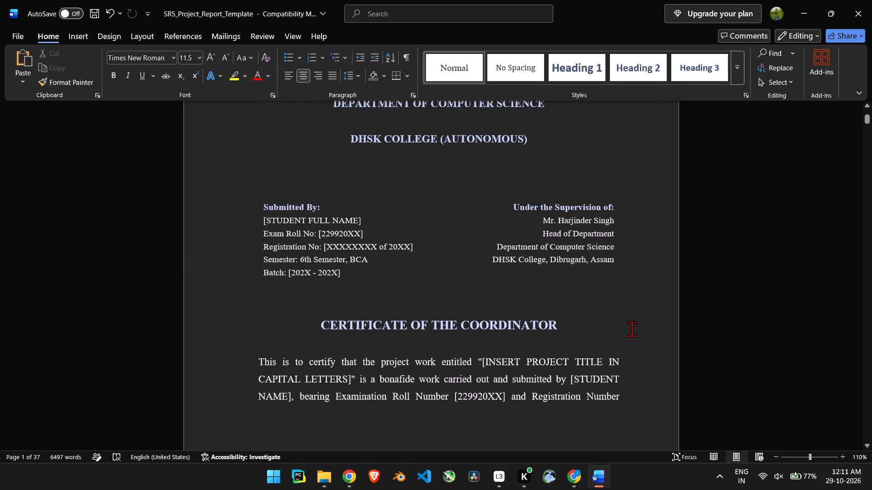
scroll(403, 334, up, 11)
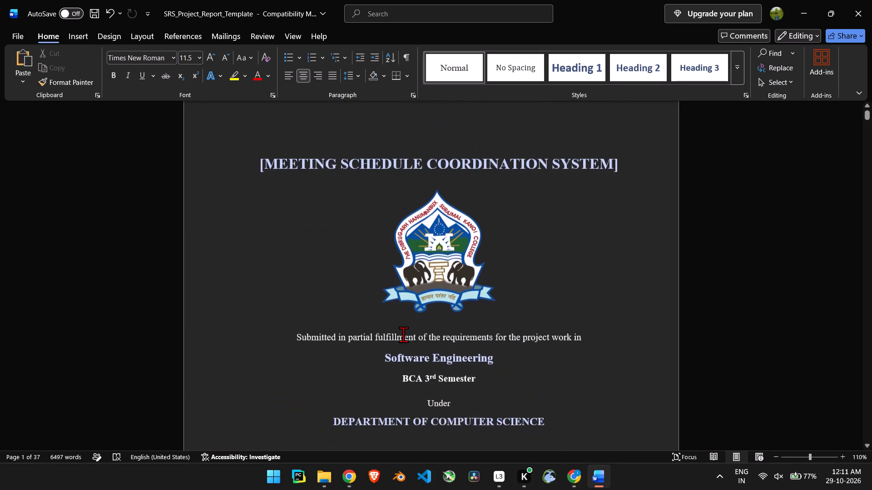
scroll(403, 334, up, 3)
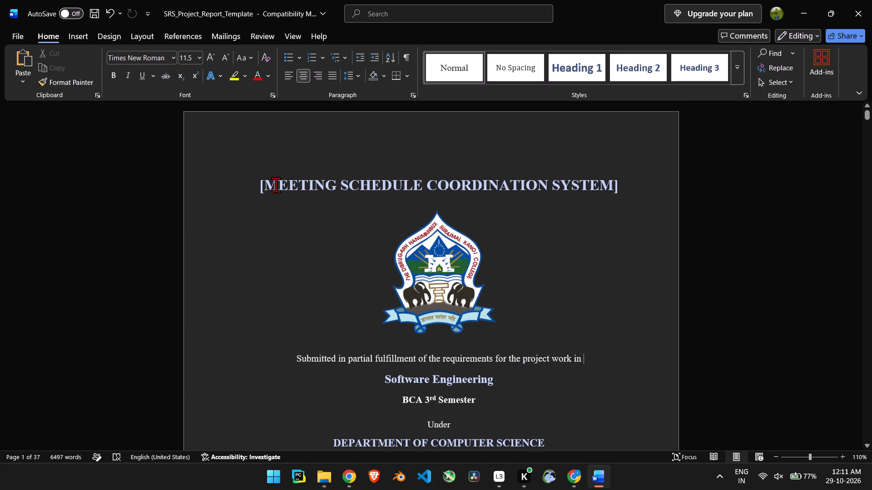
Remove the opening and closing square brackets around the cover page title MEETING SCHEDULE COORDINATION SYSTEM.
click(263, 184)
key(BackSpace)
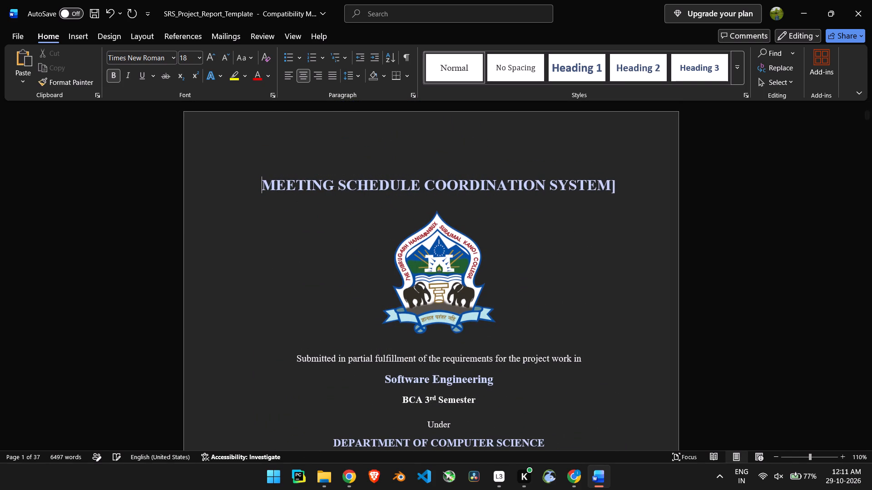
key(Right)
key(Right)
key(Right)
key(Right)
key(Right)
key(Right)
key(Right)
key(Right)
key(Right)
key(Right)
key(Right)
key(Right)
key(Right)
key(Right)
key(Right)
key(Right)
key(Right)
key(Right)
key(Right)
key(Right)
key(Right)
key(Right)
key(BackSpace)
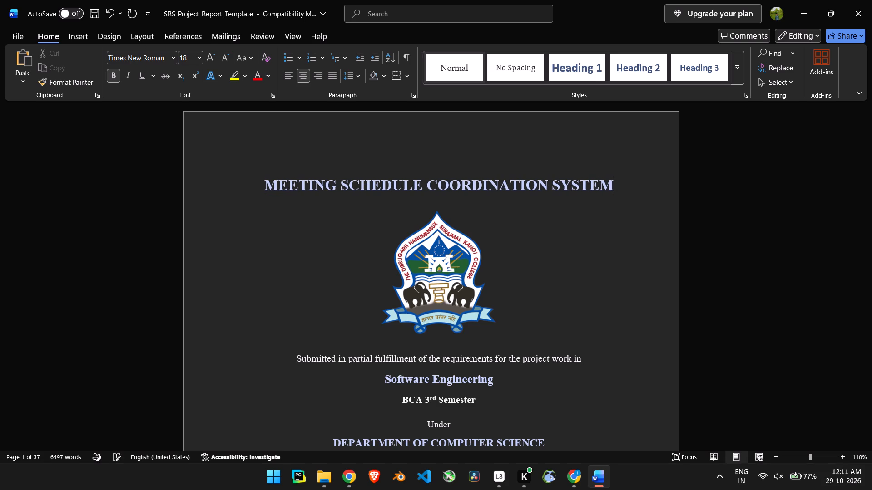
click(259, 185)
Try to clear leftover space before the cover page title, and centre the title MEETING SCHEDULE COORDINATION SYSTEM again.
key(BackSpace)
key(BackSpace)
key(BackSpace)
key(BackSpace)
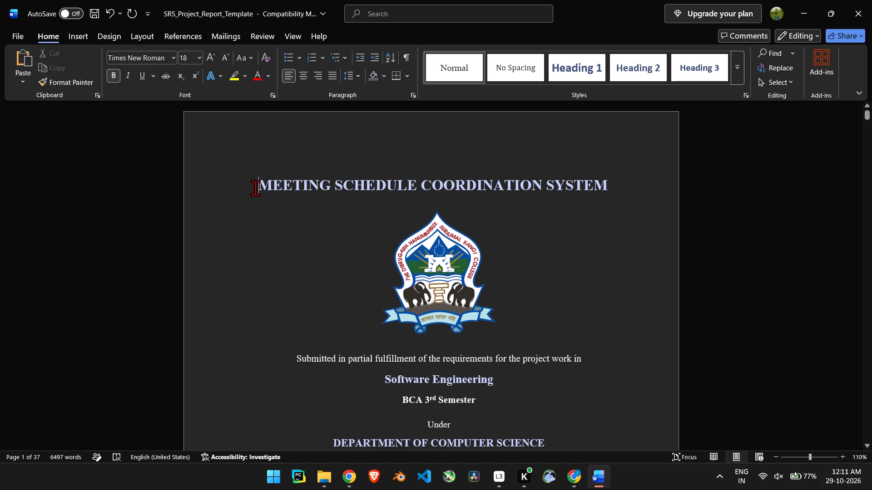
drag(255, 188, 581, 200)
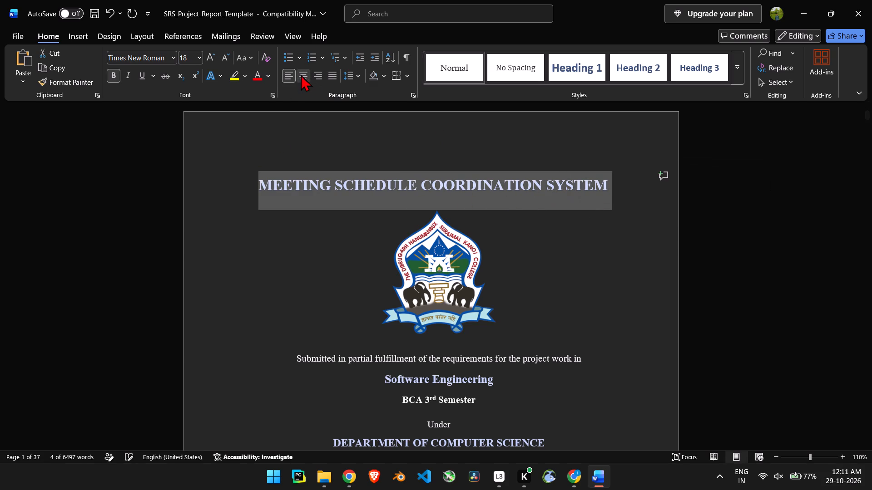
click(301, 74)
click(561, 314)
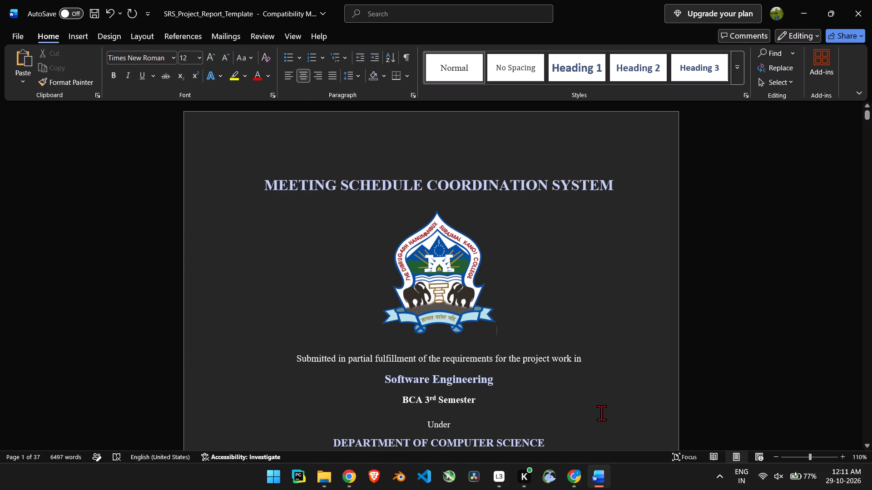
Insert three blank lines before the CERTIFICATE OF THE COORDINATOR heading to push it off the cover page.
scroll(601, 413, down, 6)
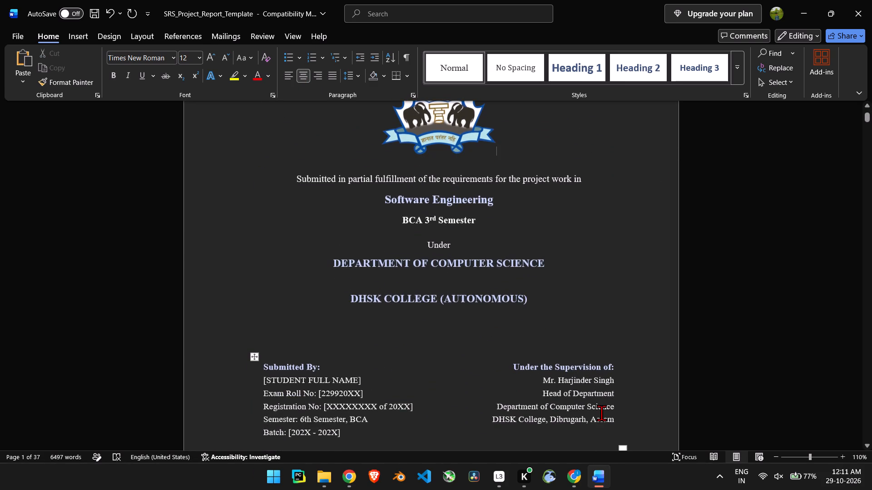
scroll(599, 410, down, 4)
click(320, 364)
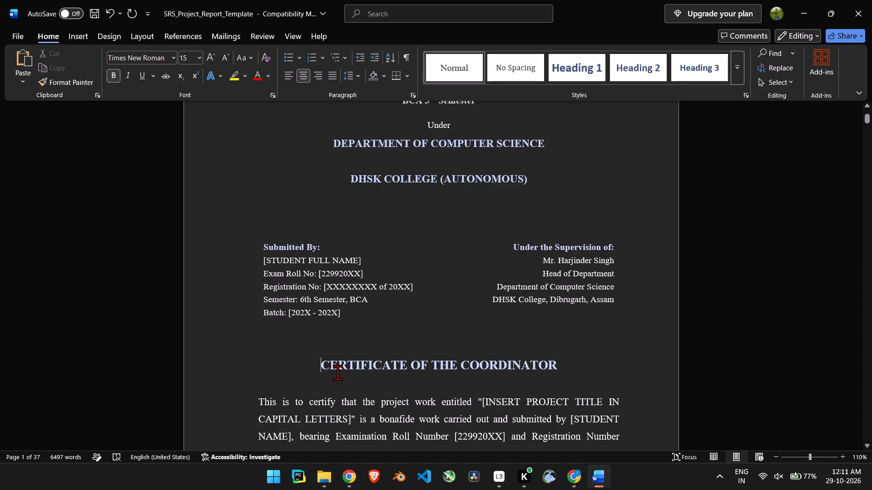
key(Return)
key(Return)
key(Return)
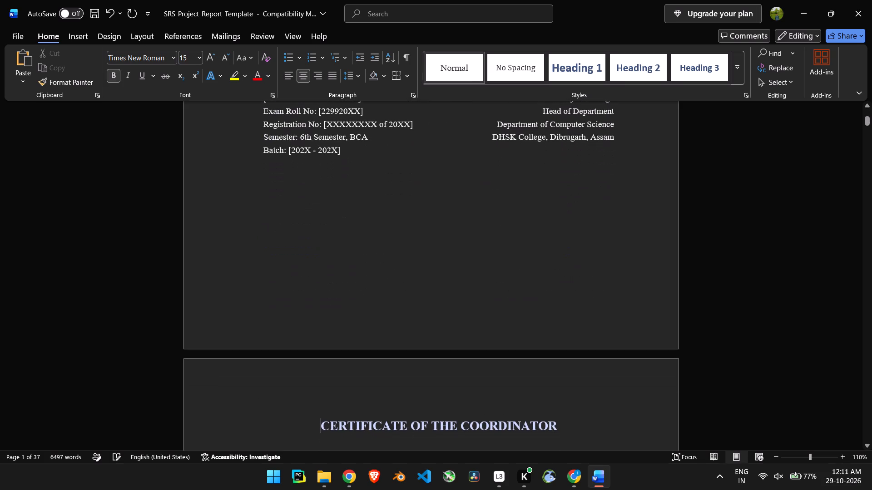
Examine the layout of the cover page and the coordinator's and supervisor's certificates, viewing the pages side by side.
scroll(340, 373, down, 8)
scroll(340, 373, up, 1)
scroll(340, 373, down, 17)
scroll(340, 373, down, 6)
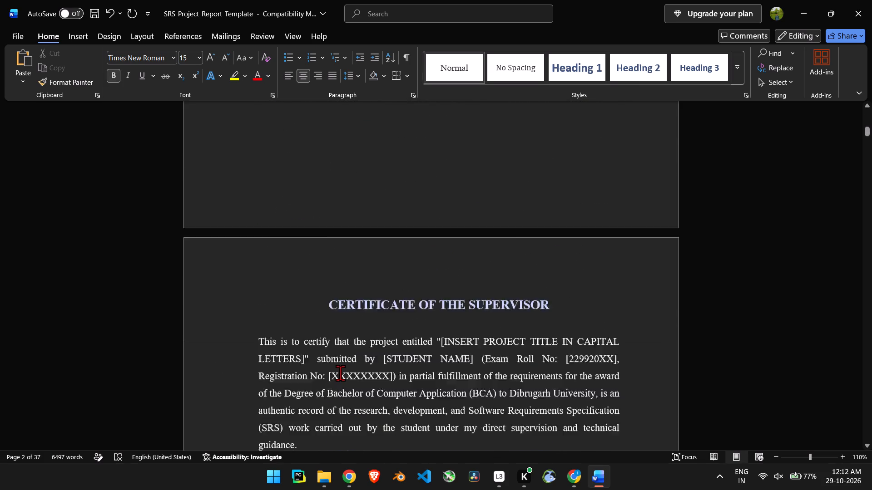
scroll(340, 373, up, 11)
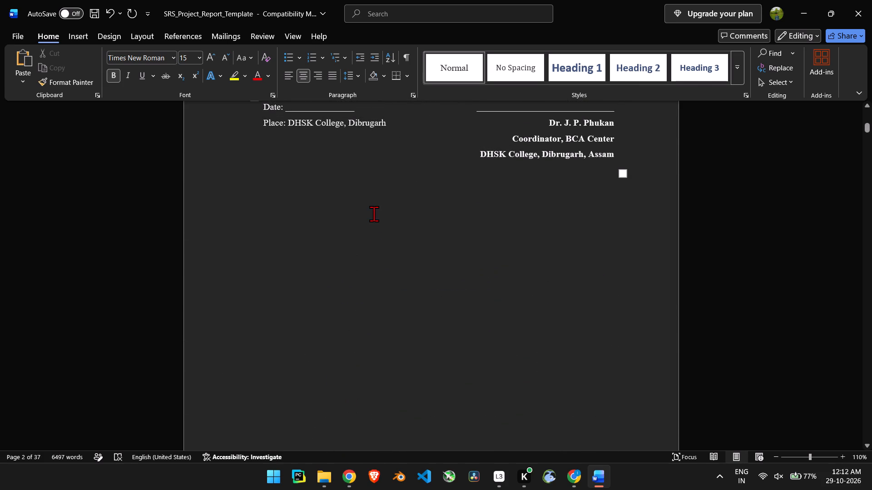
scroll(376, 239, up, 9)
scroll(370, 280, up, 8)
scroll(370, 280, down, 1)
scroll(370, 280, up, 19)
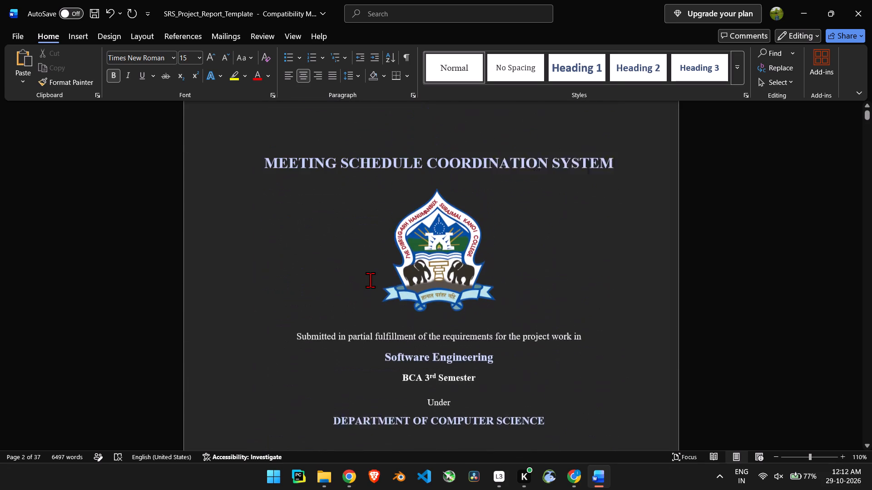
scroll(370, 280, up, 3)
scroll(370, 280, down, 1)
ctrl+scroll(370, 280, down, 1)
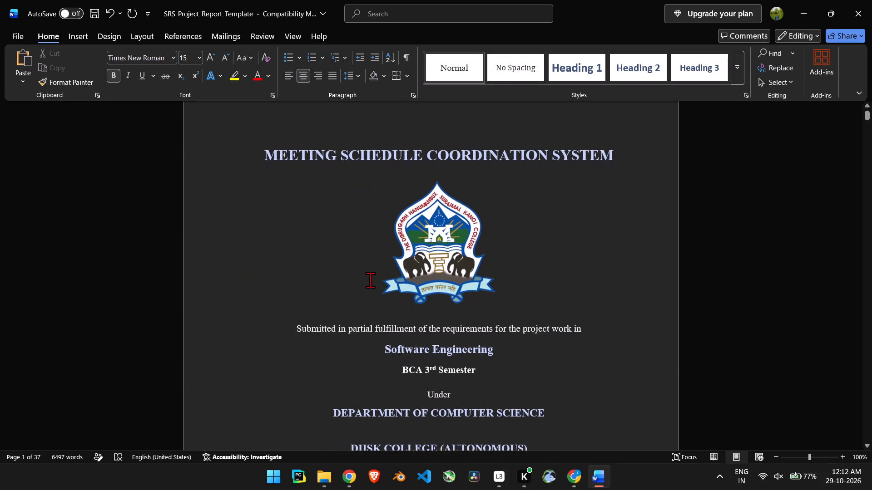
ctrl+scroll(370, 280, down, 4)
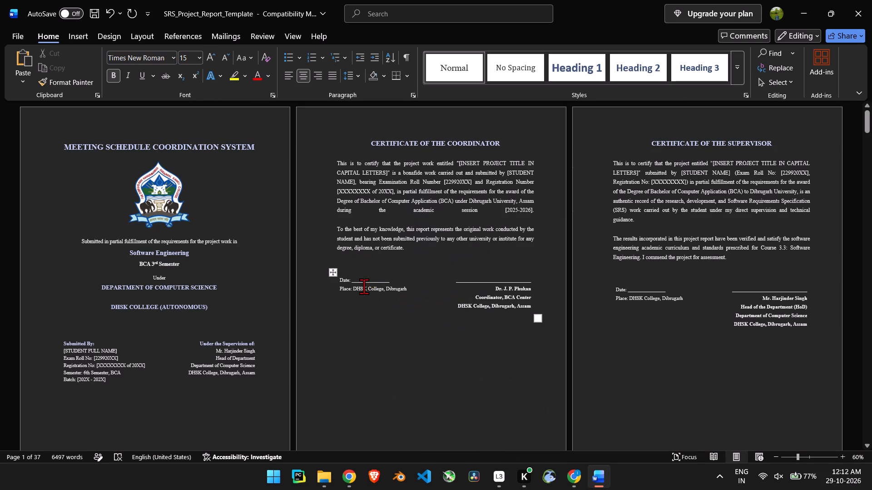
ctrl+scroll(364, 286, down, 1)
ctrl+scroll(301, 316, up, 1)
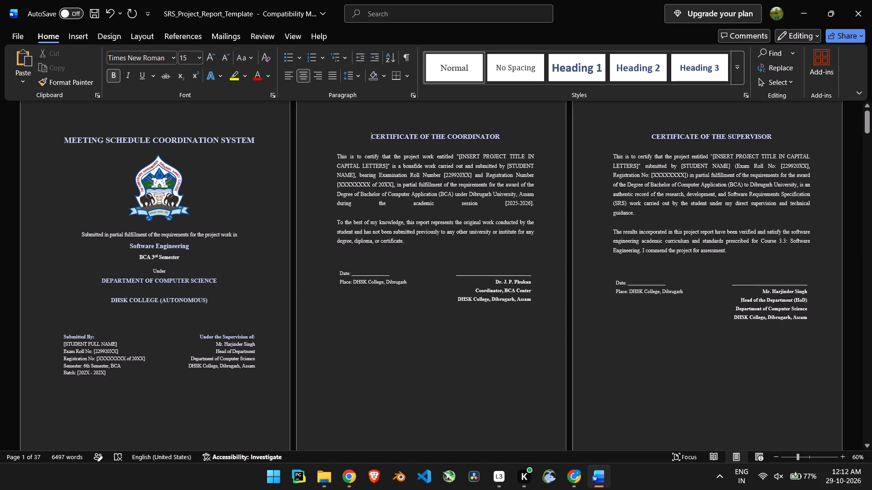
ctrl+scroll(301, 316, down, 1)
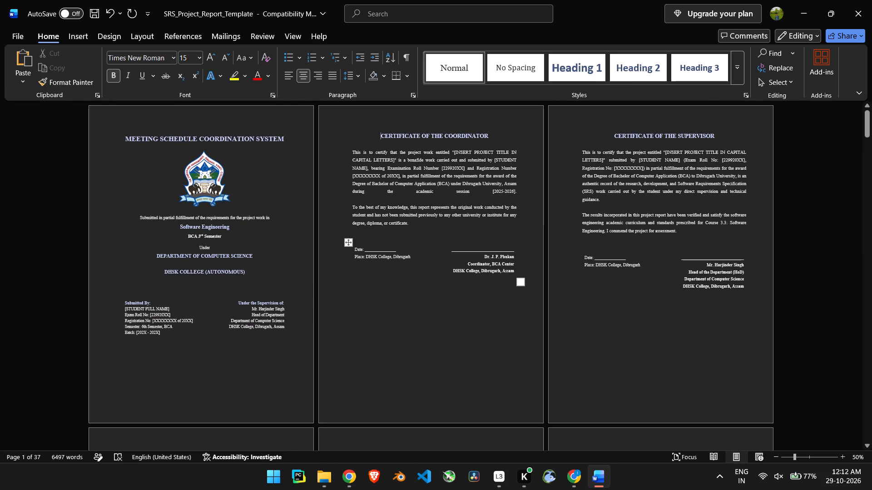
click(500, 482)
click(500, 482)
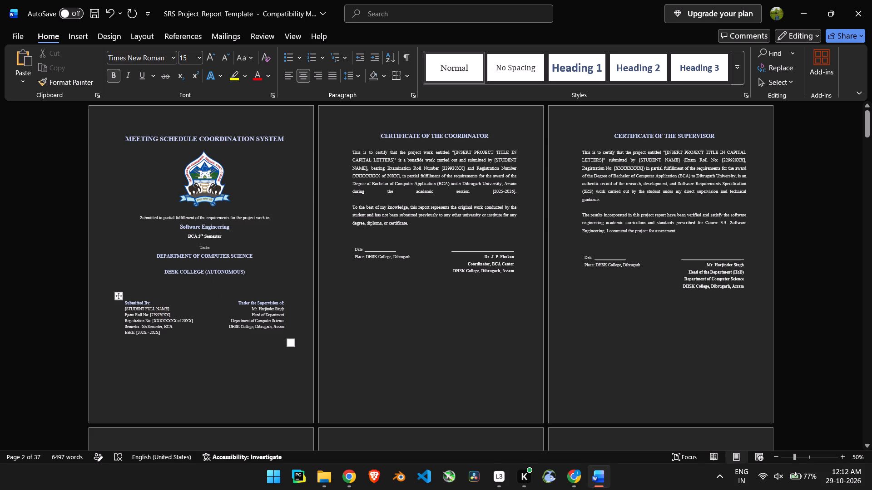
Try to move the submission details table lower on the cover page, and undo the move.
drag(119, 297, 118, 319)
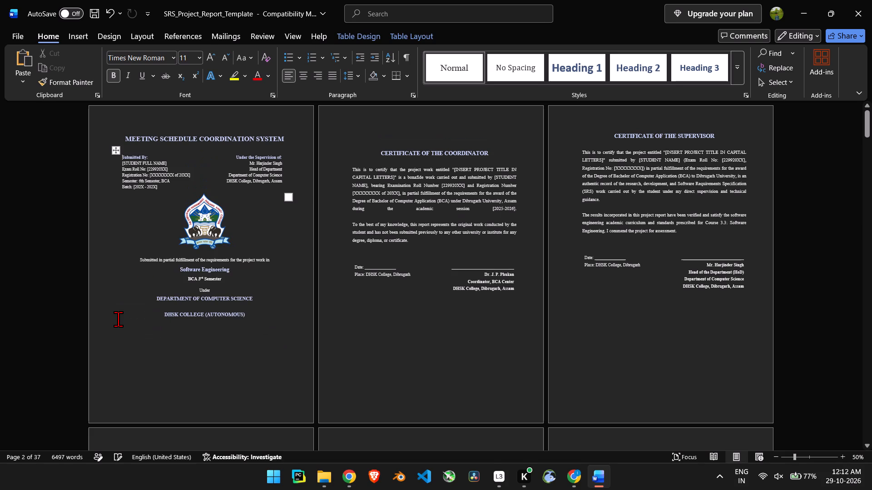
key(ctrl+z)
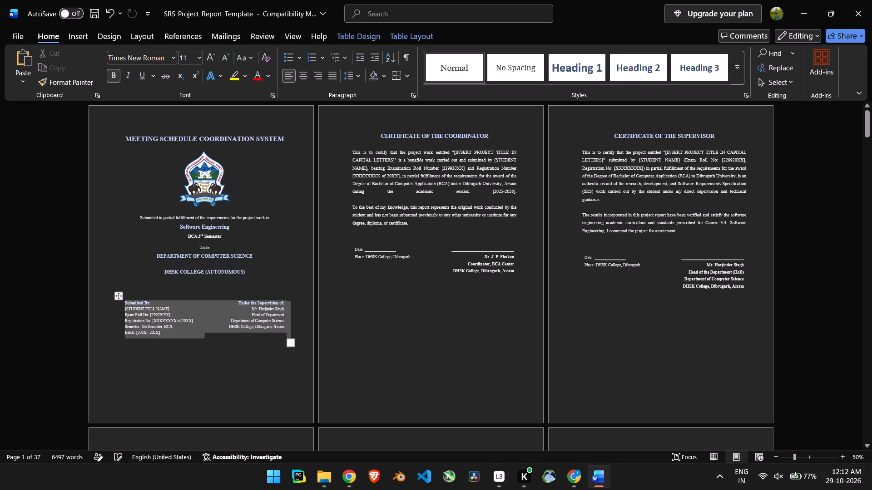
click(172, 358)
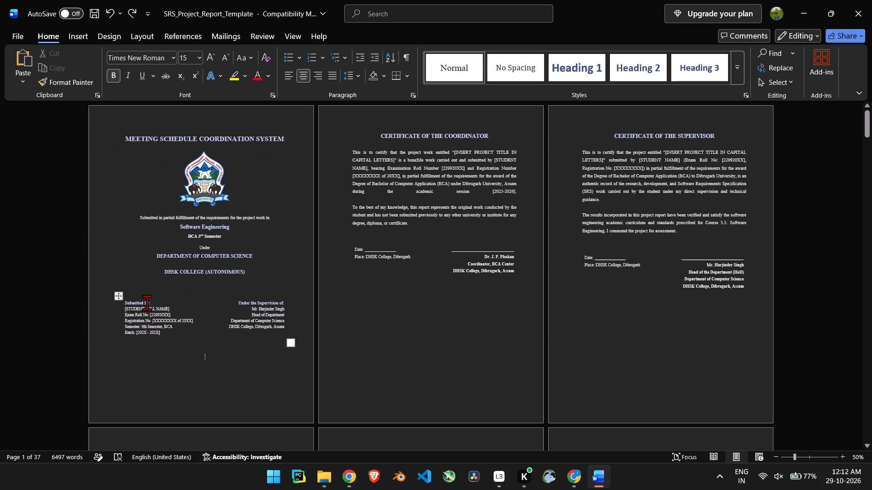
Enlarge the submission details table, stretching it down towards the foot of the cover page and making it slightly wider.
drag(291, 346, 293, 375)
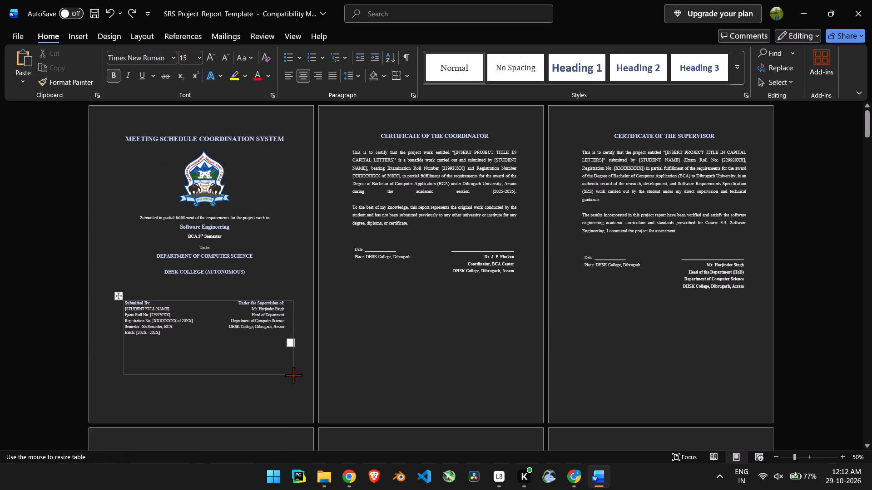
drag(293, 375, 295, 378)
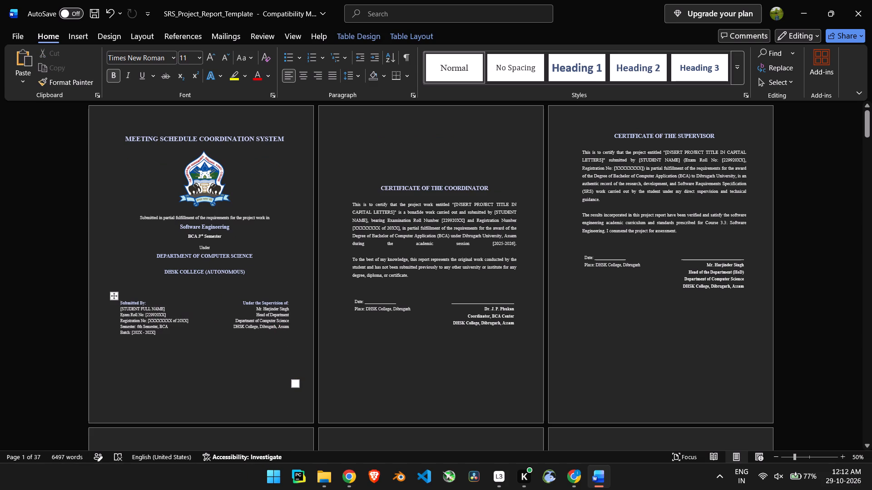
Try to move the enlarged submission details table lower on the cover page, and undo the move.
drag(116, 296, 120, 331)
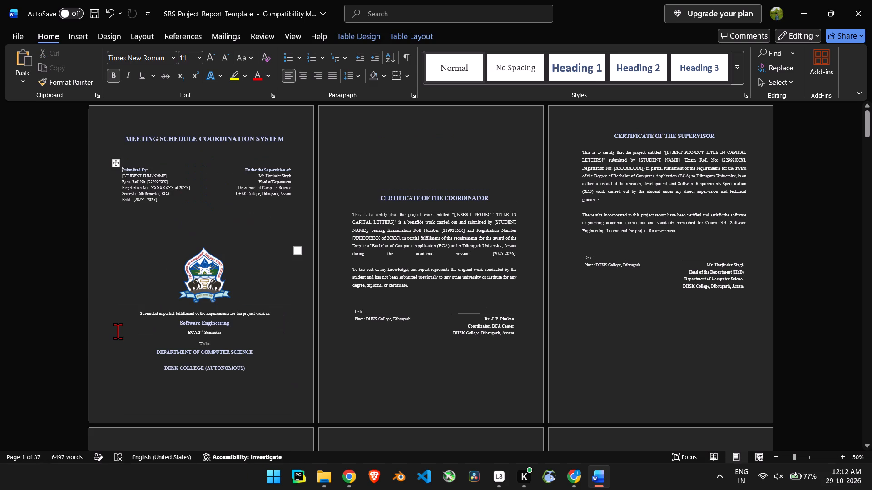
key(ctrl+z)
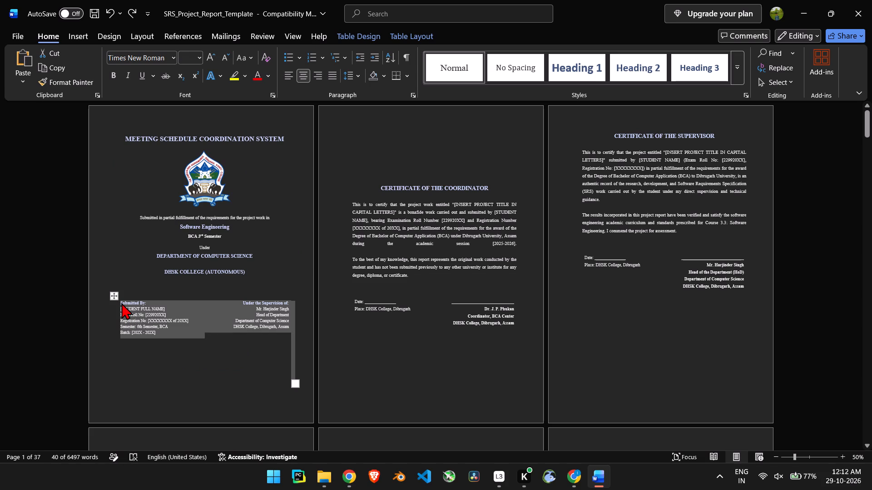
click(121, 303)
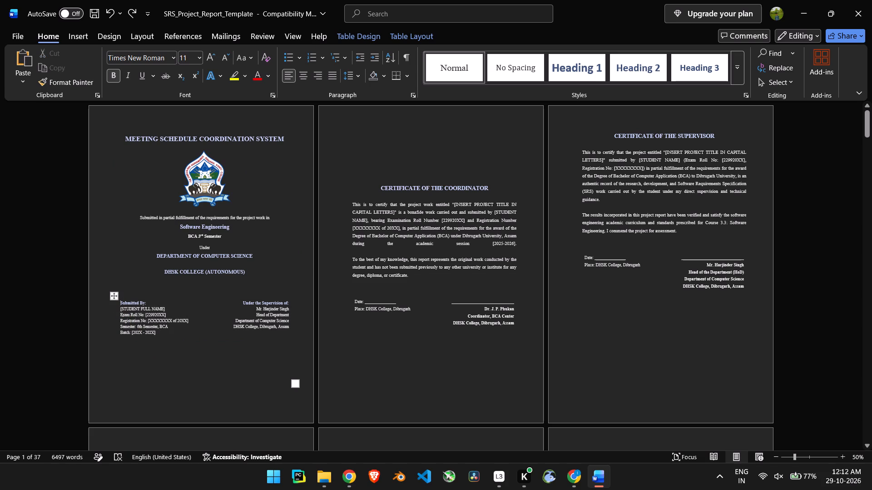
Select the whole submission details table and turn off its centred alignment.
click(116, 297)
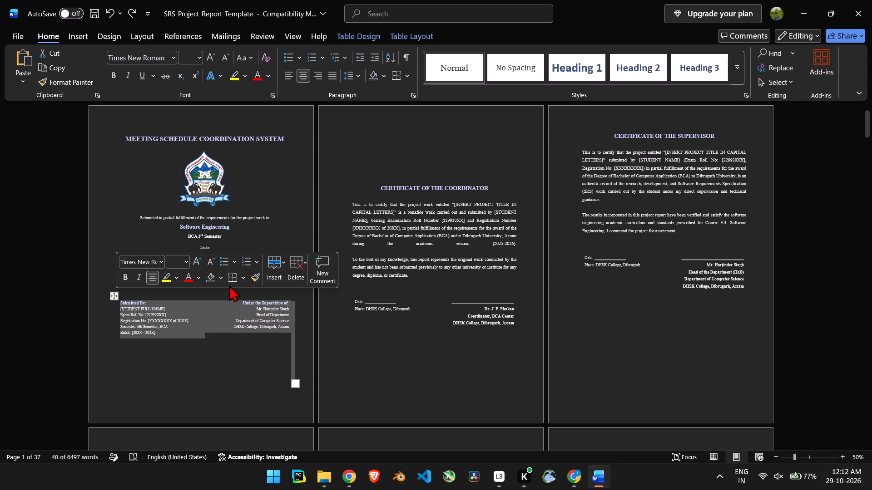
click(154, 278)
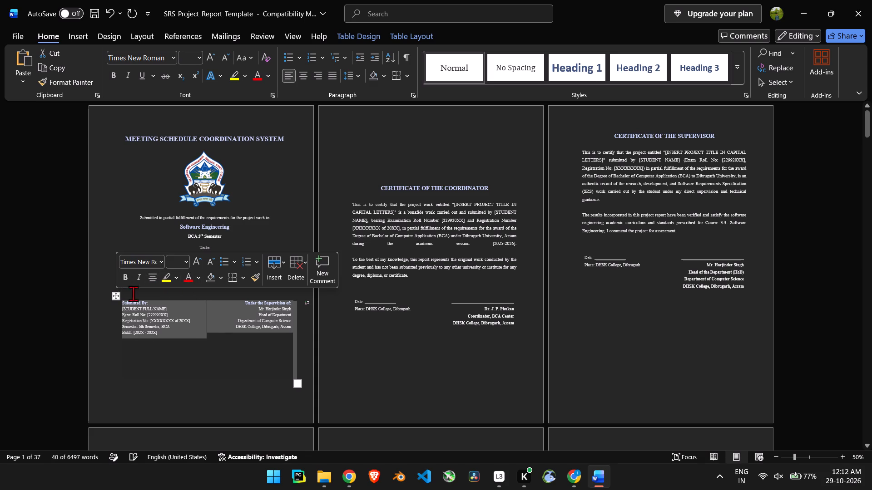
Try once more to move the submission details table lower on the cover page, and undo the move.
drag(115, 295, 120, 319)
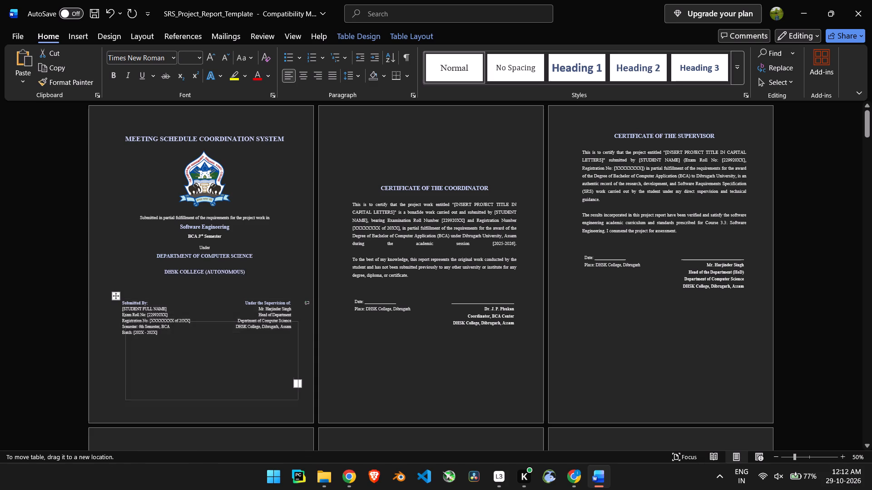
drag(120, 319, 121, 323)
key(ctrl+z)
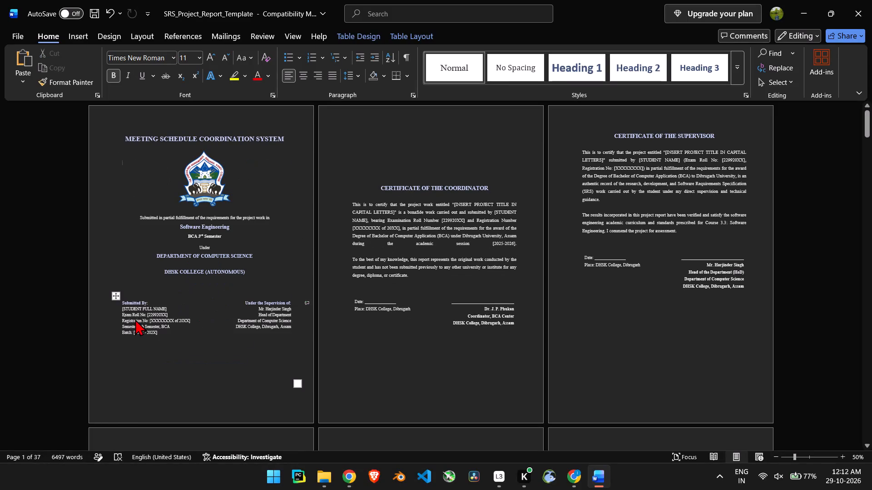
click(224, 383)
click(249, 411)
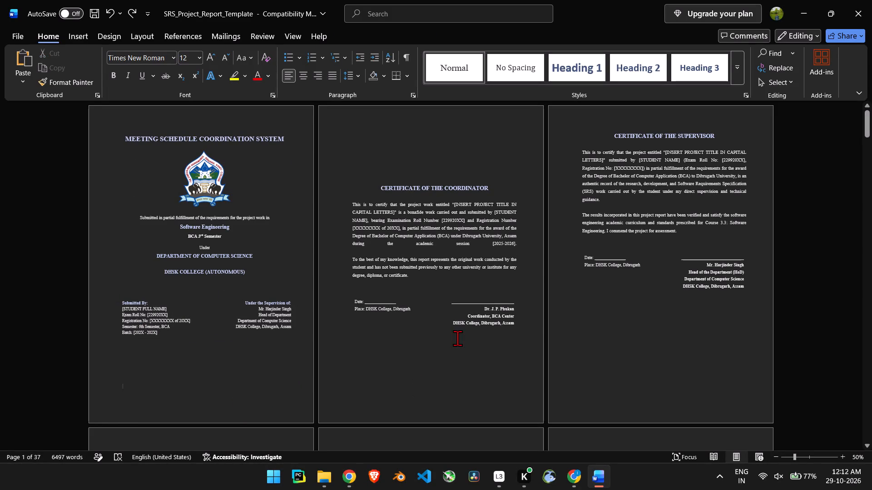
Remove the blank lines above the CERTIFICATE OF THE COORDINATOR heading so that it starts at the top of page 2.
click(454, 308)
click(440, 390)
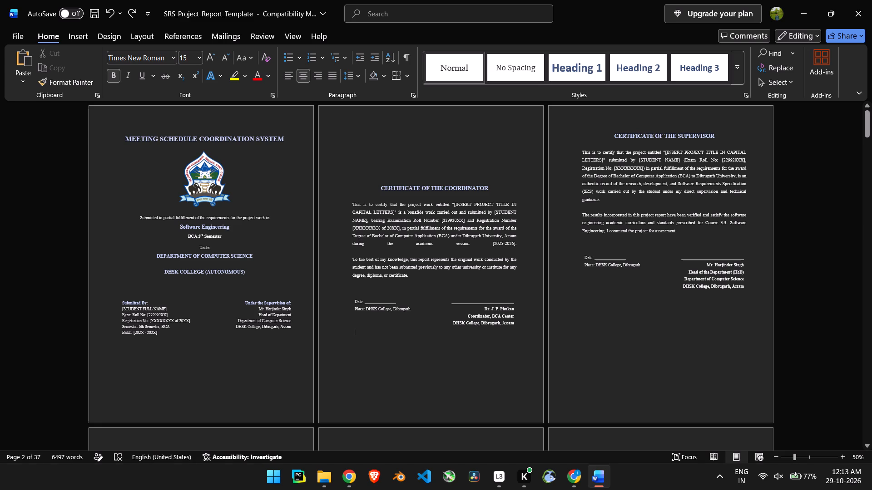
click(377, 192)
key(BackSpace)
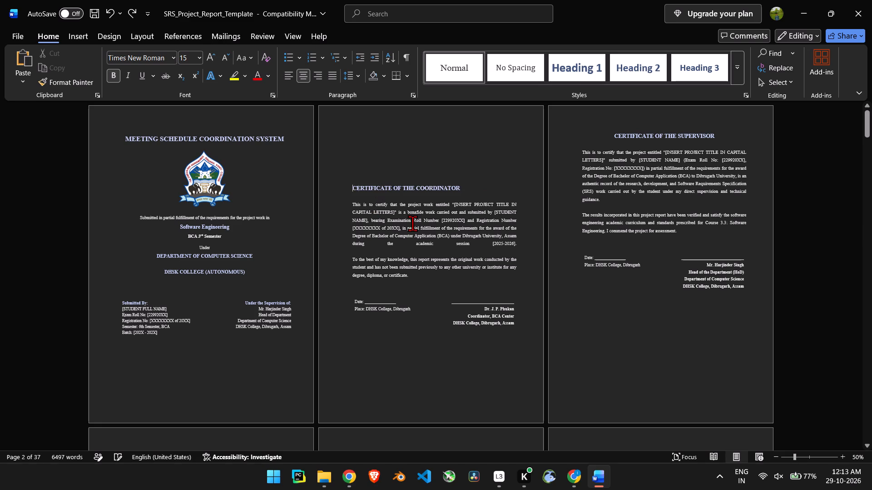
key(BackSpace)
key(BackSpace)
key(BackSpace)
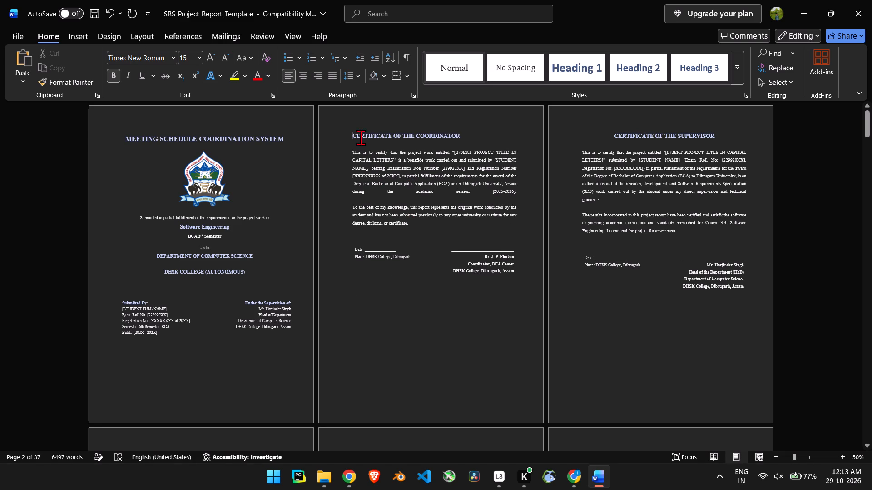
Centre the CERTIFICATE OF THE COORDINATOR heading on its page.
drag(354, 134, 465, 135)
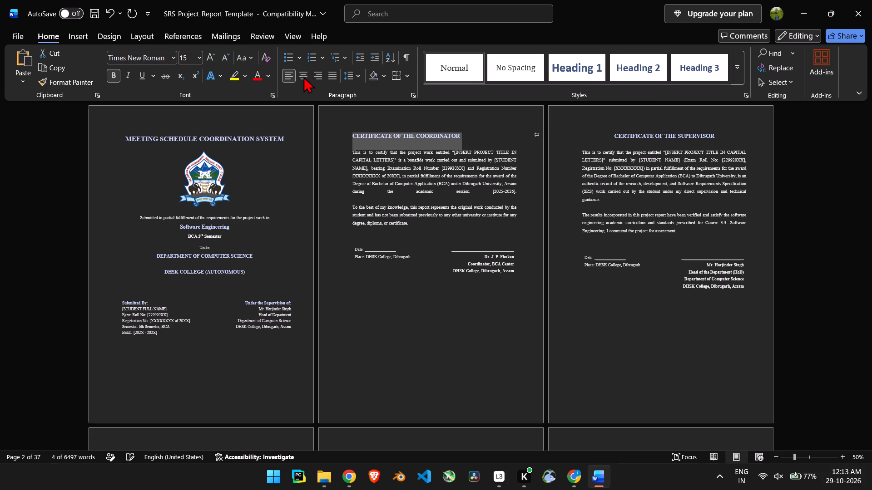
click(303, 76)
click(421, 320)
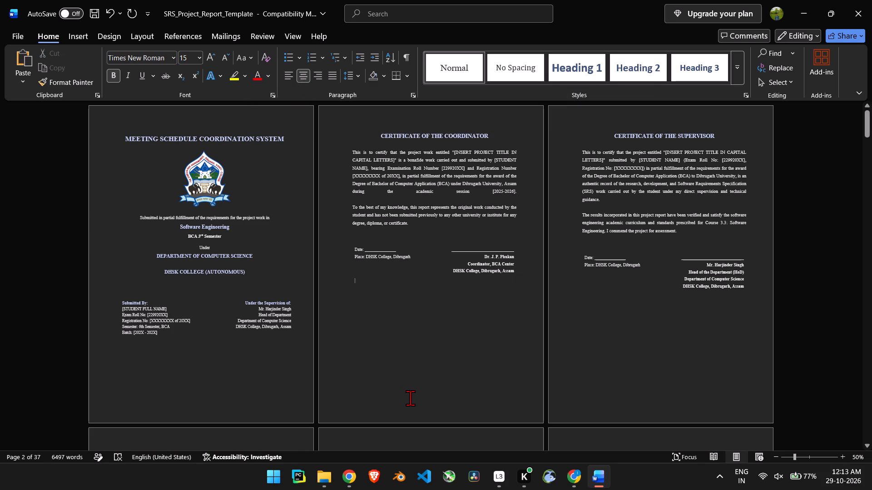
click(410, 398)
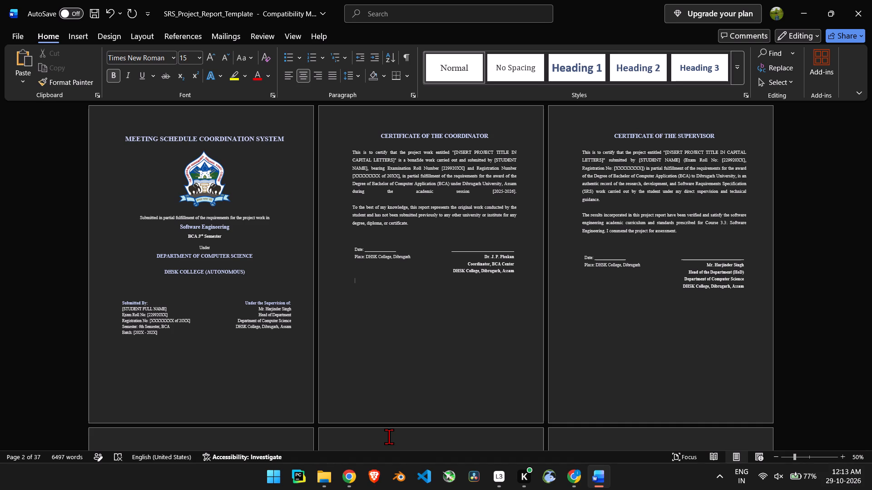
Insert two blank lines between the cover page title and the college logo.
click(293, 143)
key(Return)
key(Return)
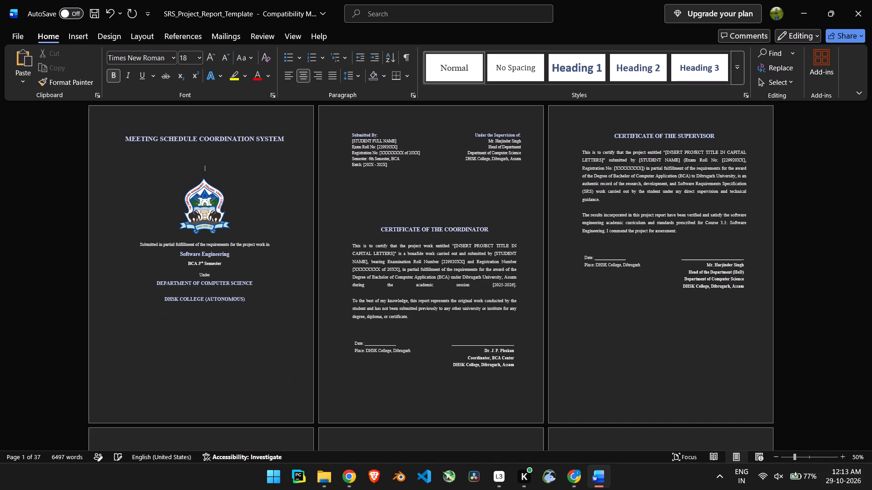
click(192, 317)
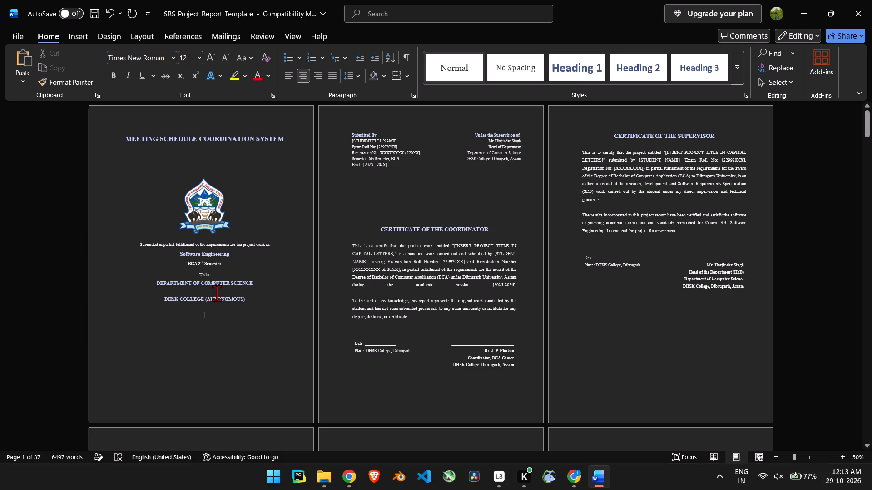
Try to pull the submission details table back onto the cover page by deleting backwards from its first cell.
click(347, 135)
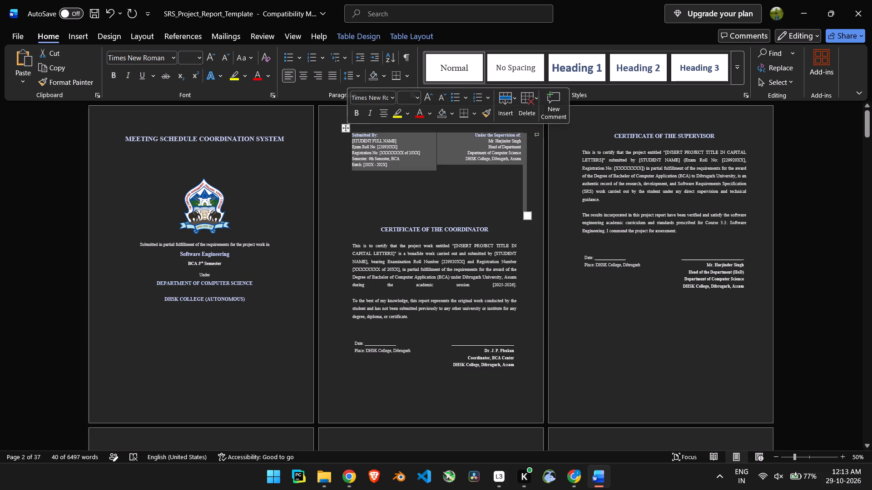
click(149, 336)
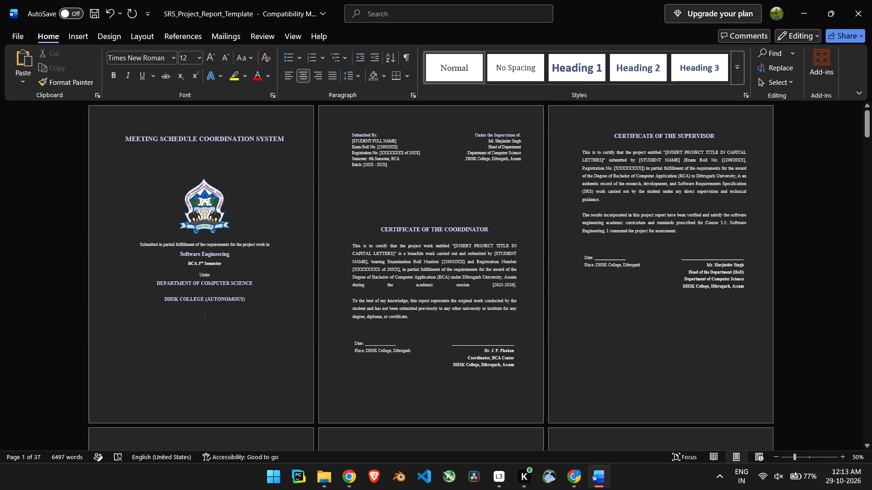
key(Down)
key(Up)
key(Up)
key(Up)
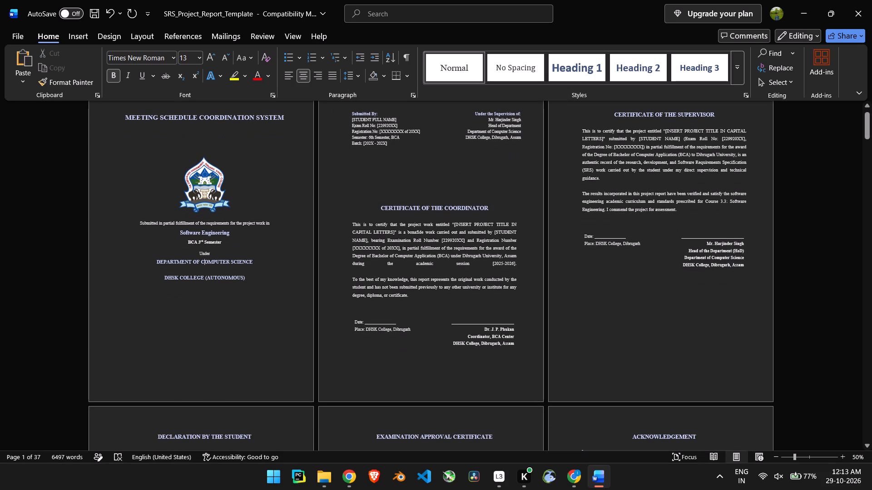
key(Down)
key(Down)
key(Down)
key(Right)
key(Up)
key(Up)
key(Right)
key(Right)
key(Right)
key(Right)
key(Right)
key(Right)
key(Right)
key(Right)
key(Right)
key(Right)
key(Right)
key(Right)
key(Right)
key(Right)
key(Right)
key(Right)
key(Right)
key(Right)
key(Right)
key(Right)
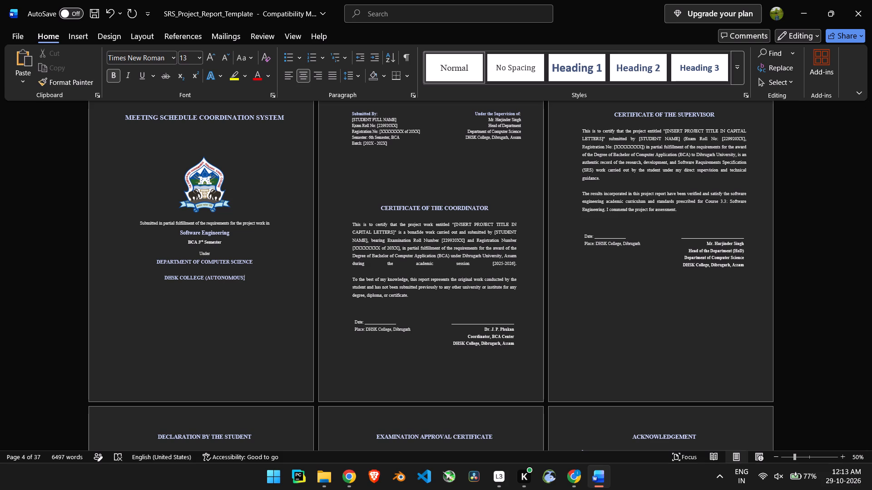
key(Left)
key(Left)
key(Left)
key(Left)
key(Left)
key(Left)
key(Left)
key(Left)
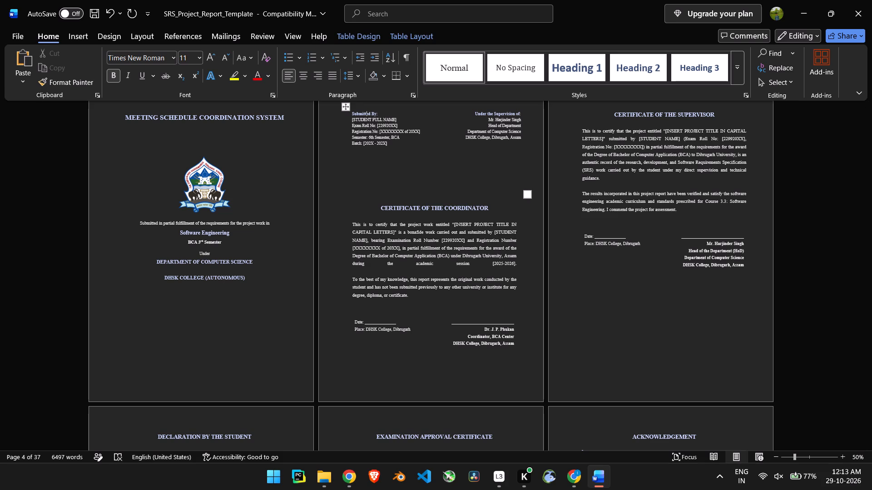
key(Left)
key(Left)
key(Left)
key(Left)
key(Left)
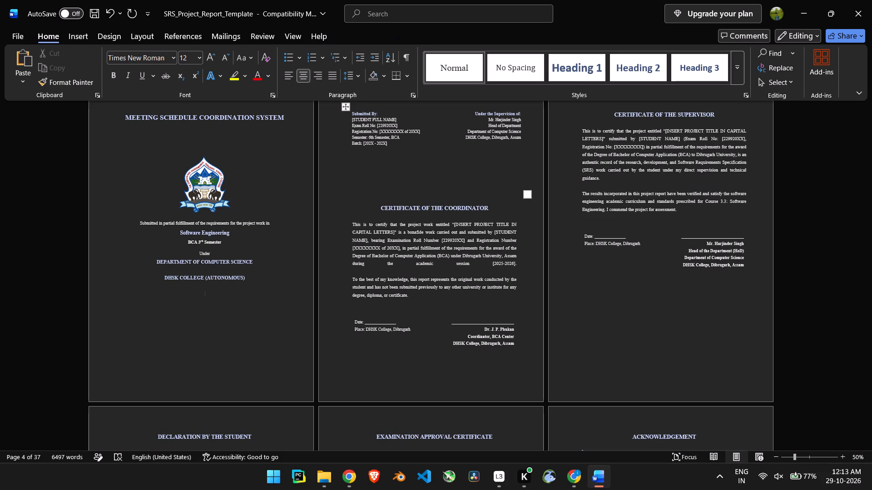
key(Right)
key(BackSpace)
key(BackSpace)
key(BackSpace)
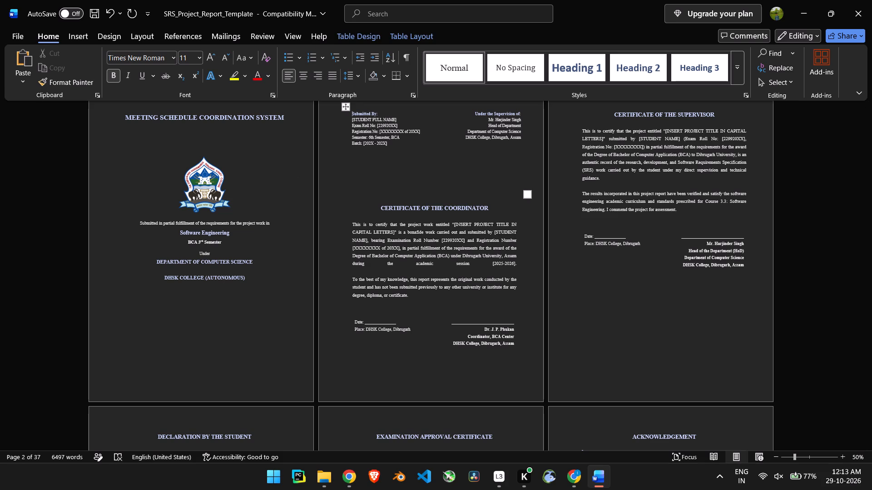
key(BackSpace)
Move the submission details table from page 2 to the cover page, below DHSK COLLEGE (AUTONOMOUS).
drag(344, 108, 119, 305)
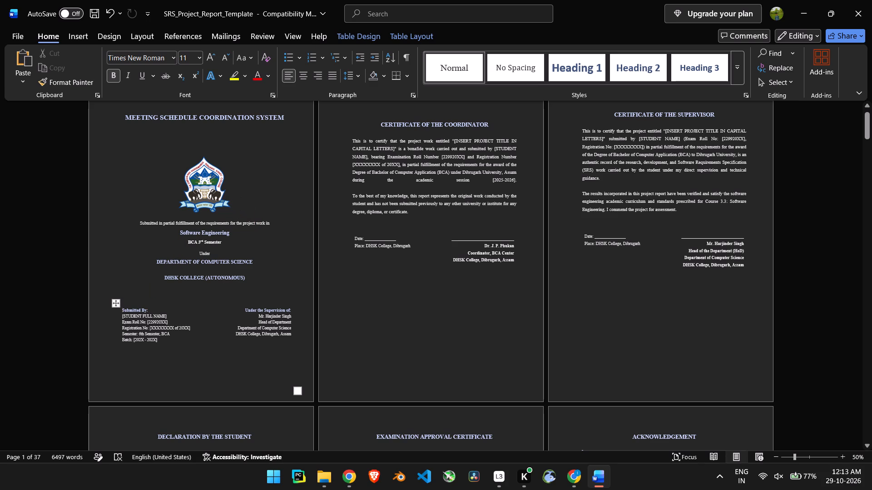
Insert two blank lines between the college logo and the "Submitted in partial fulfillment" line on the cover page.
click(138, 221)
key(Return)
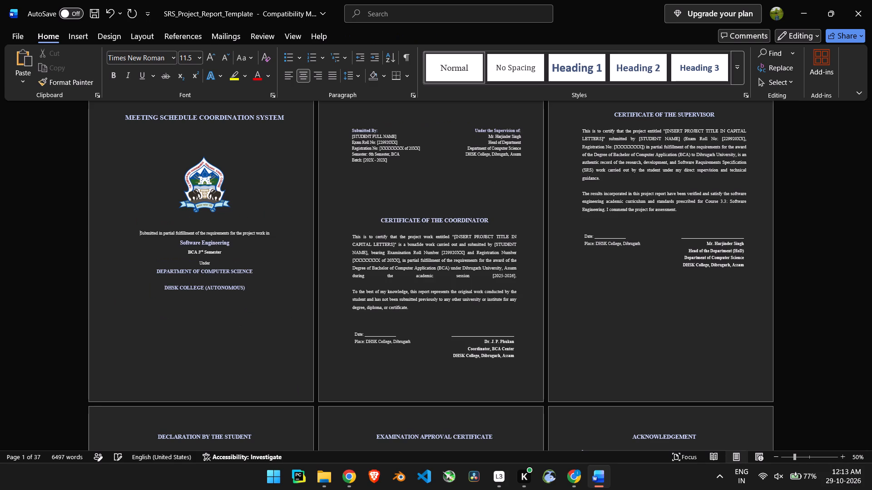
key(Return)
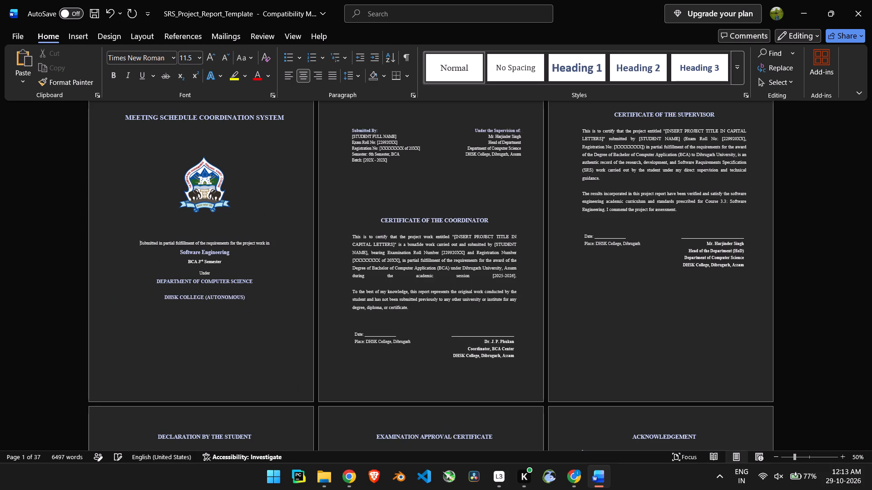
Move the submission details table from page 2 to the cover page, directly beneath DHSK COLLEGE (AUTONOMOUS).
scroll(371, 187, up, 2)
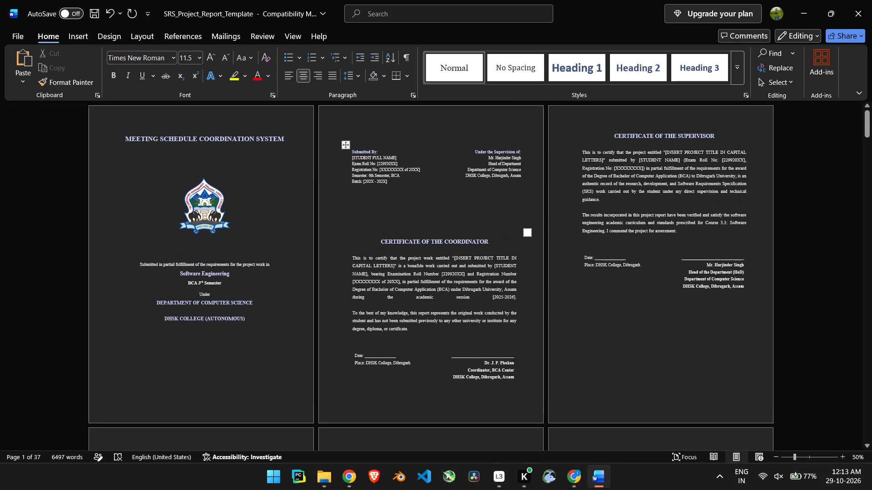
drag(345, 144, 109, 328)
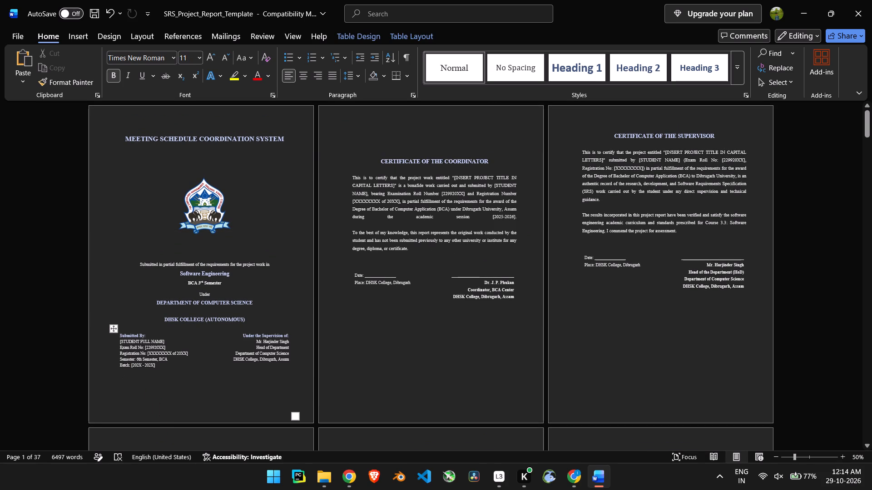
Reduce the height of the submission details table on the cover page.
drag(296, 417, 296, 404)
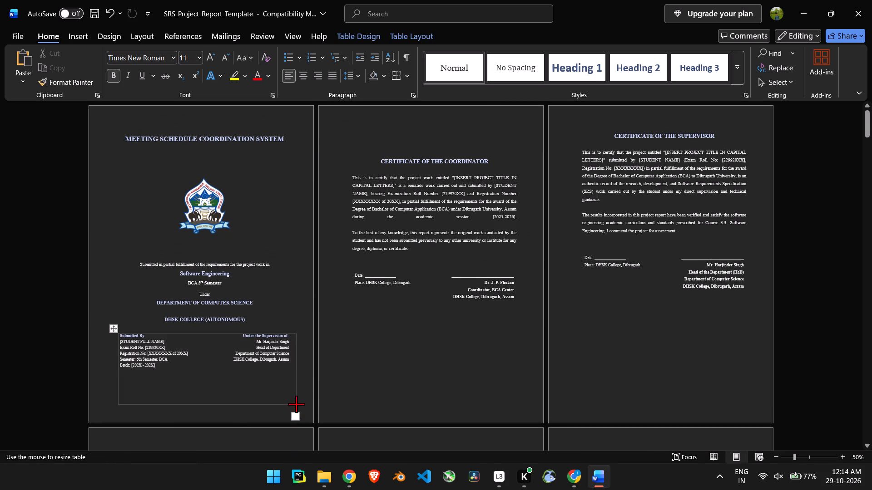
drag(296, 404, 292, 380)
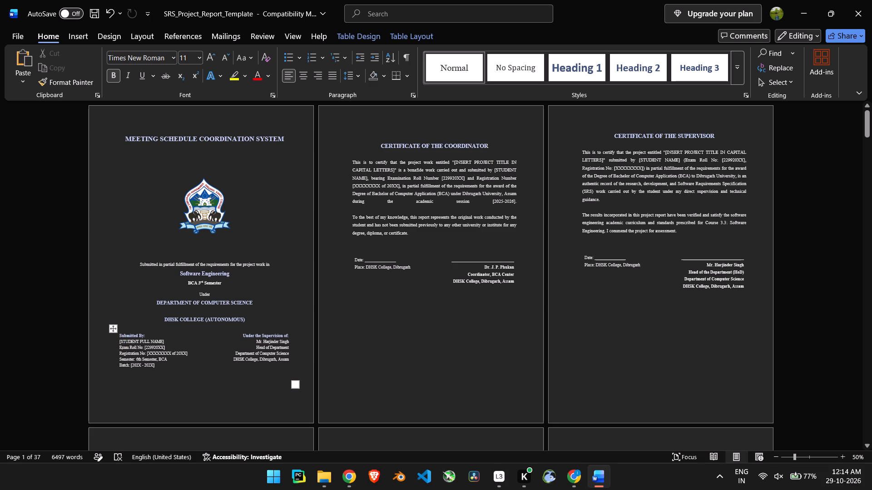
Move the submission details table lower on the cover page, leaving a gap below DHSK COLLEGE (AUTONOMOUS) and keeping it roughly centred.
drag(114, 330, 112, 347)
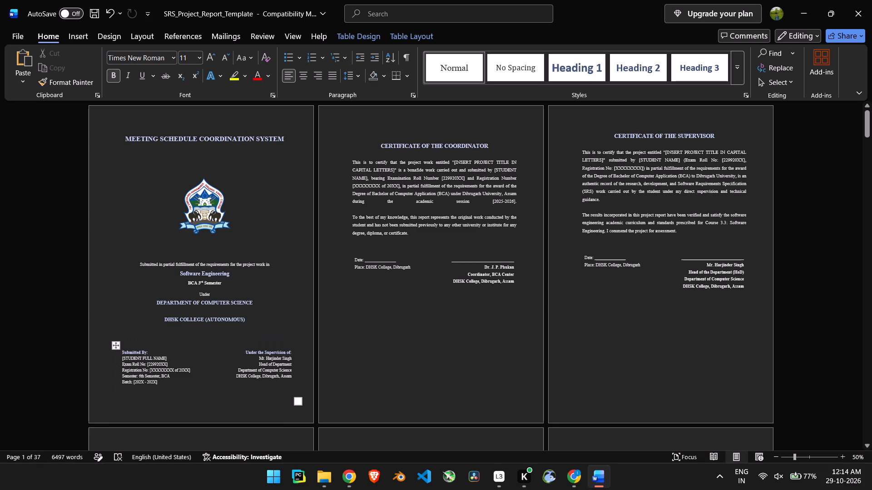
drag(115, 345, 104, 348)
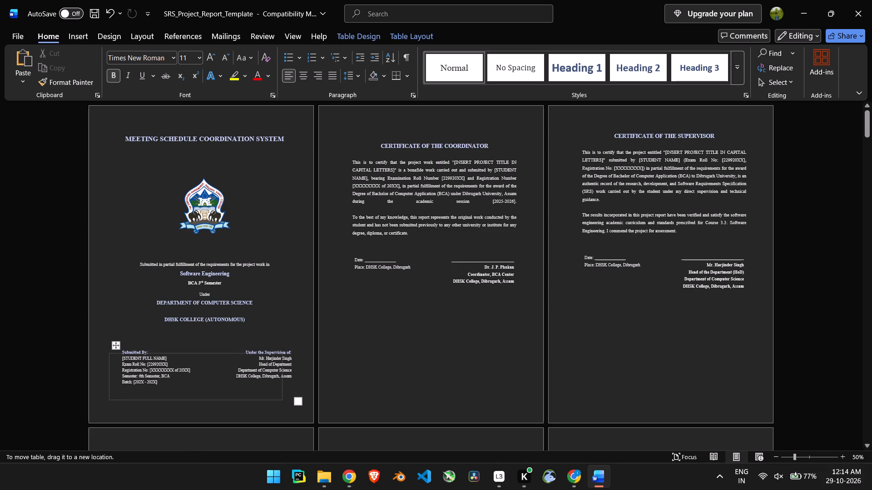
drag(104, 348, 107, 350)
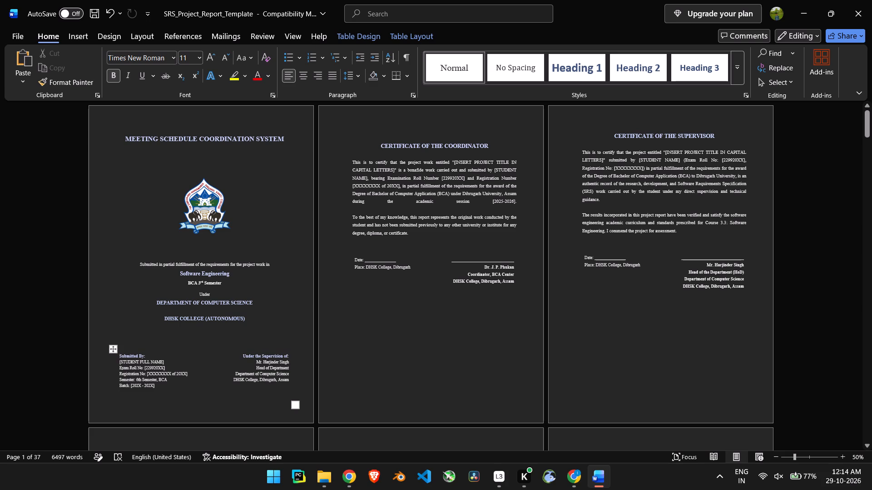
drag(112, 348, 102, 348)
drag(111, 349, 99, 351)
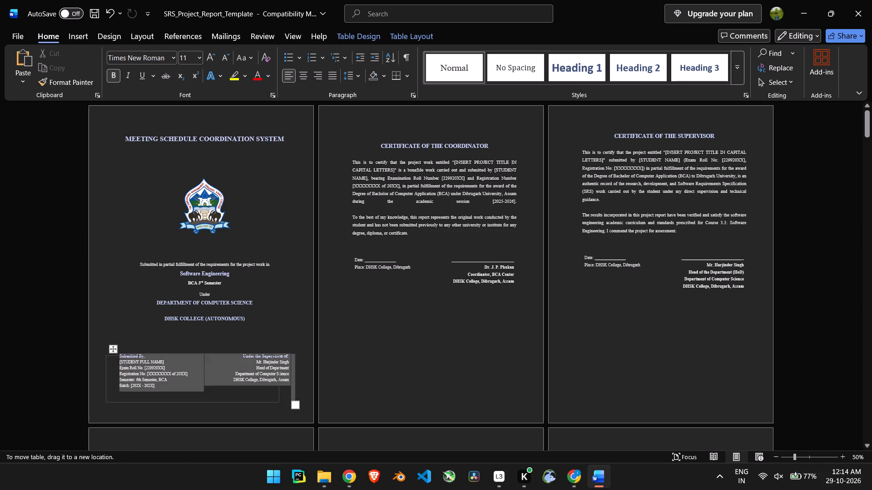
drag(99, 351, 87, 353)
drag(87, 352, 104, 353)
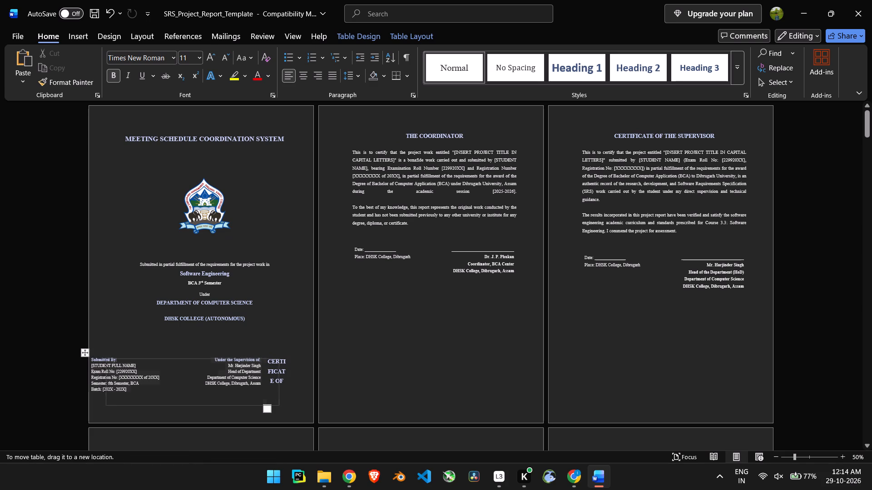
drag(104, 353, 109, 349)
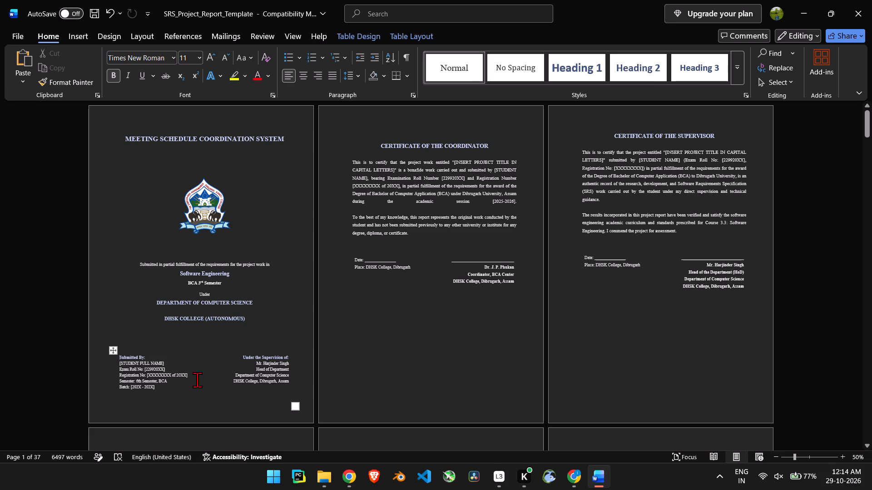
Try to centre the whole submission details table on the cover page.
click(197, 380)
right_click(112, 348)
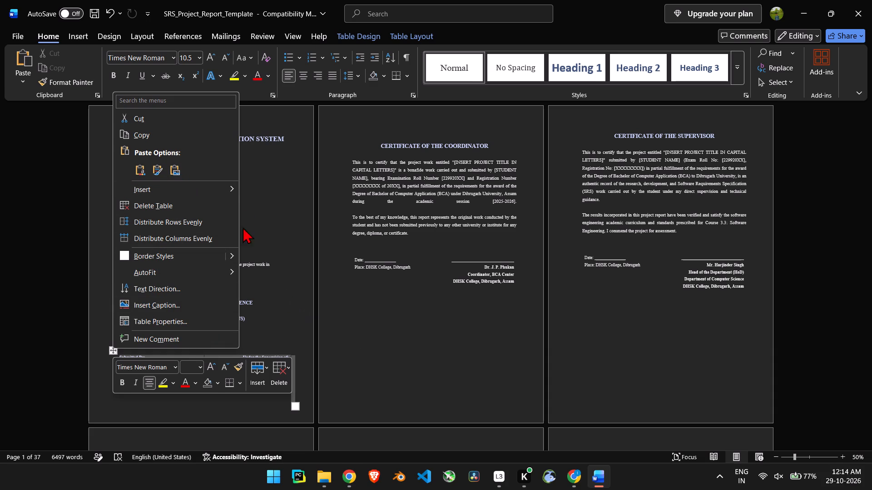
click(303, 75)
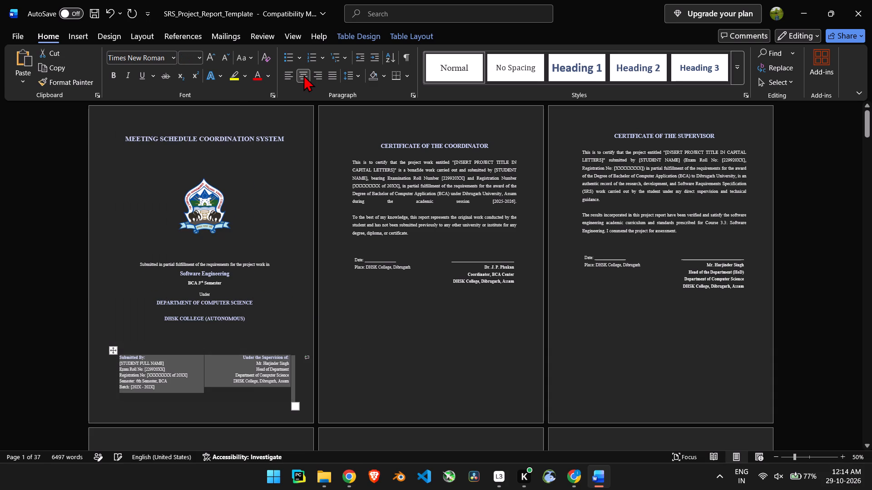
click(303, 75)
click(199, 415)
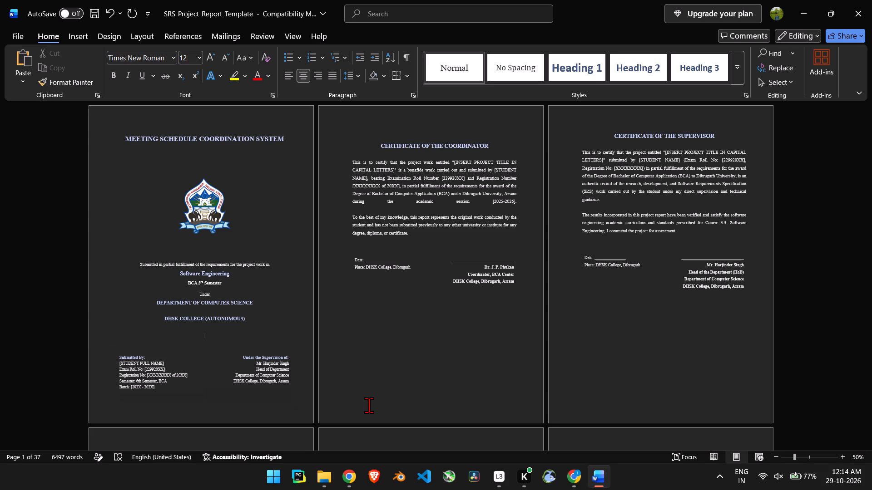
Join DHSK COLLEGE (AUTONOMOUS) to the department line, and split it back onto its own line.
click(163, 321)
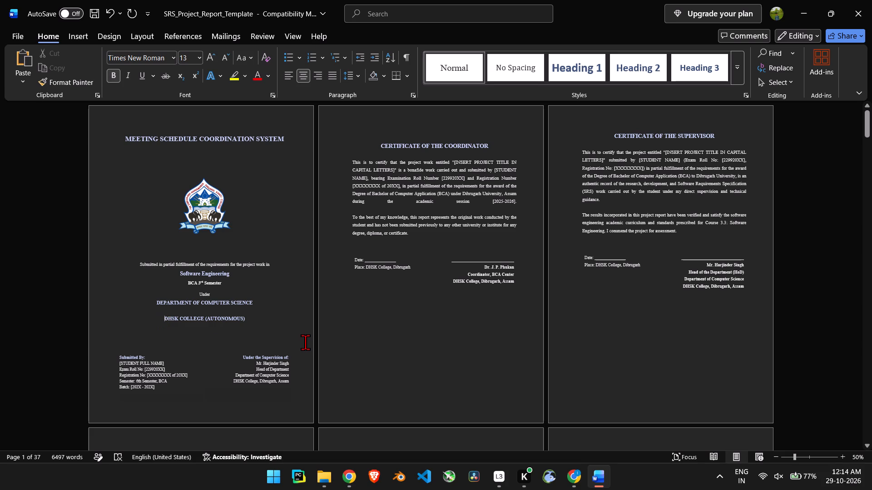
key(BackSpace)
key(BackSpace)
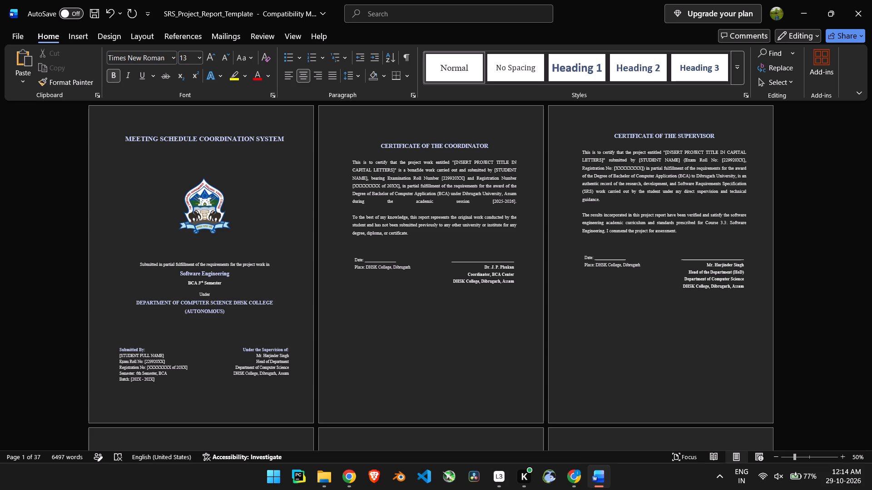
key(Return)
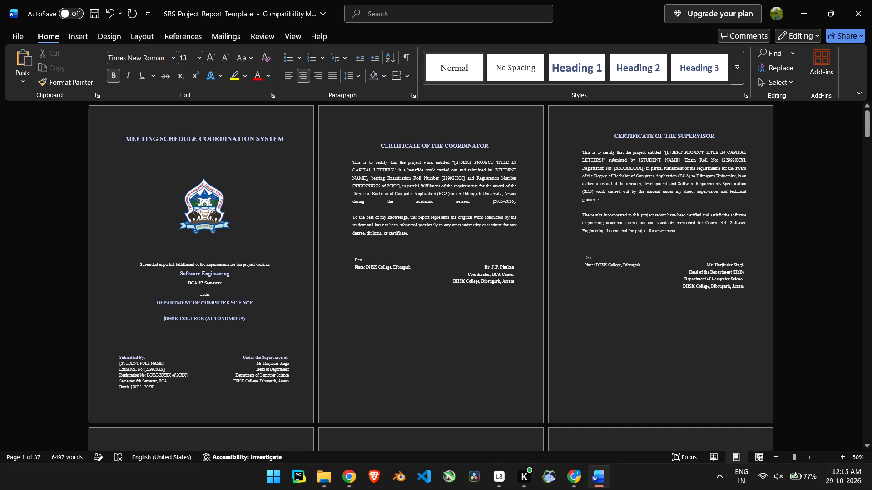
Remove one blank line below the cover page title, keeping the title as MEETING SCHEDULE COORDINATION SYSTEM.
click(188, 164)
key(BackSpace)
key(BackSpace)
key(BackSpace)
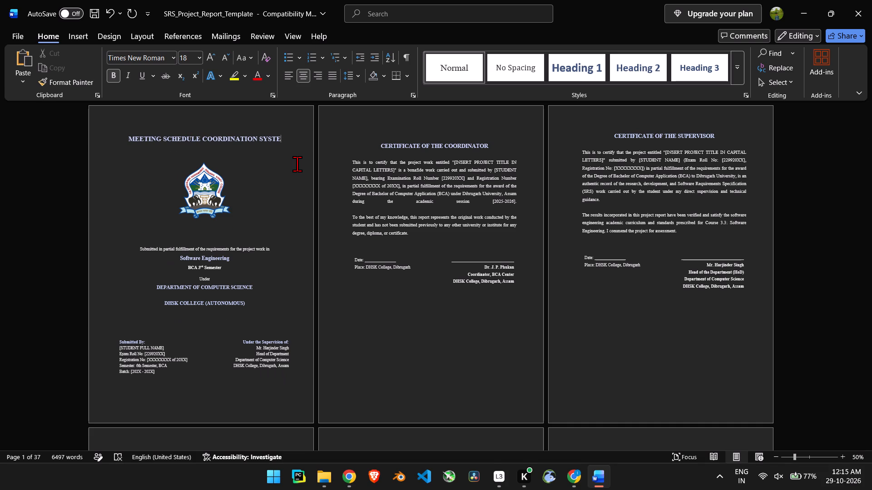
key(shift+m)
key(BackSpace)
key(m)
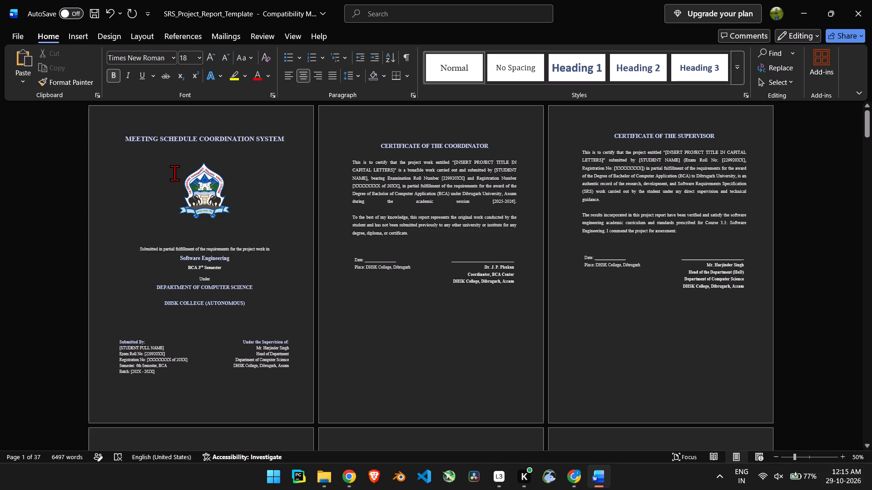
Replace the remaining blank line between the cover page title and the college logo with a new one at the title's font size.
click(176, 170)
click(188, 158)
key(BackSpace)
key(BackSpace)
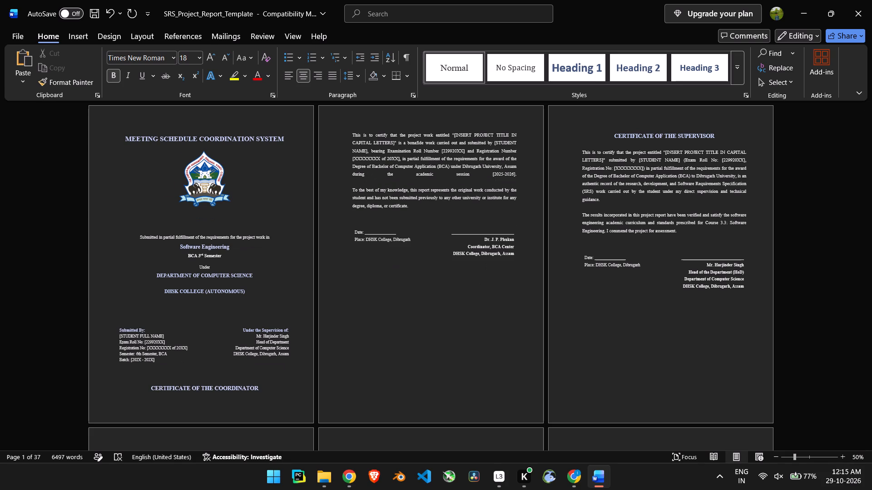
key(Return)
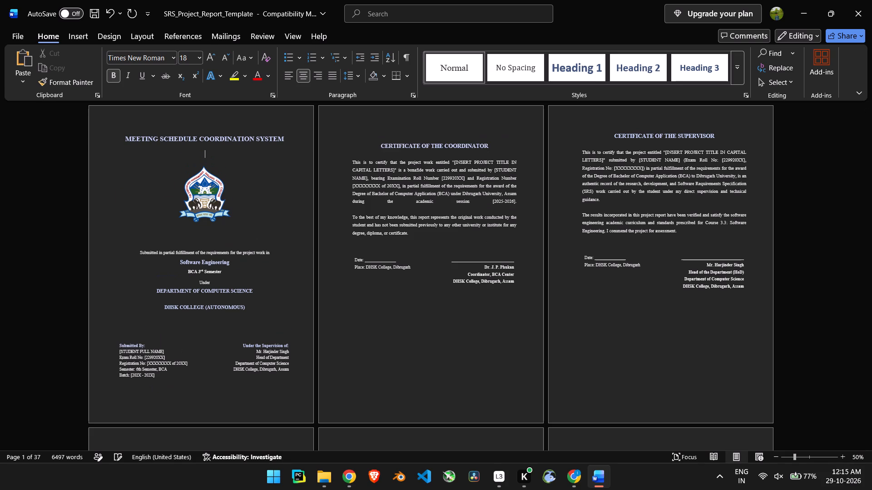
Remove one blank line between the college logo and the submission statement on the cover page.
click(124, 245)
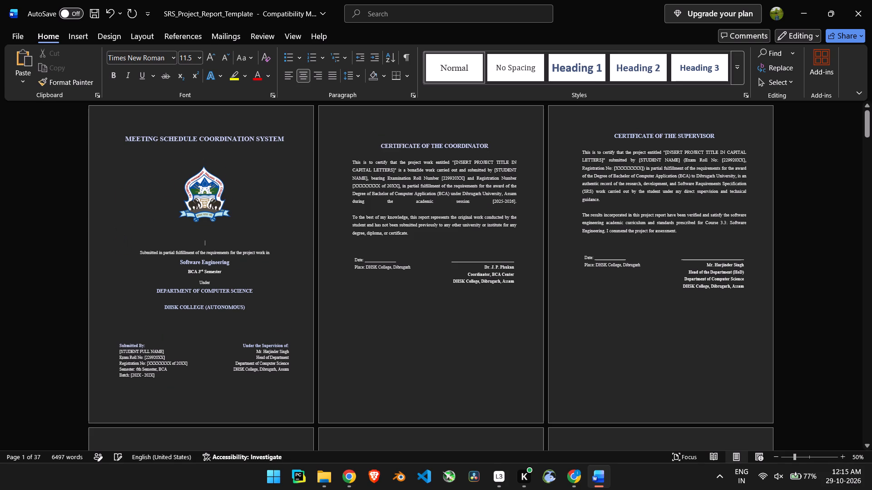
key(BackSpace)
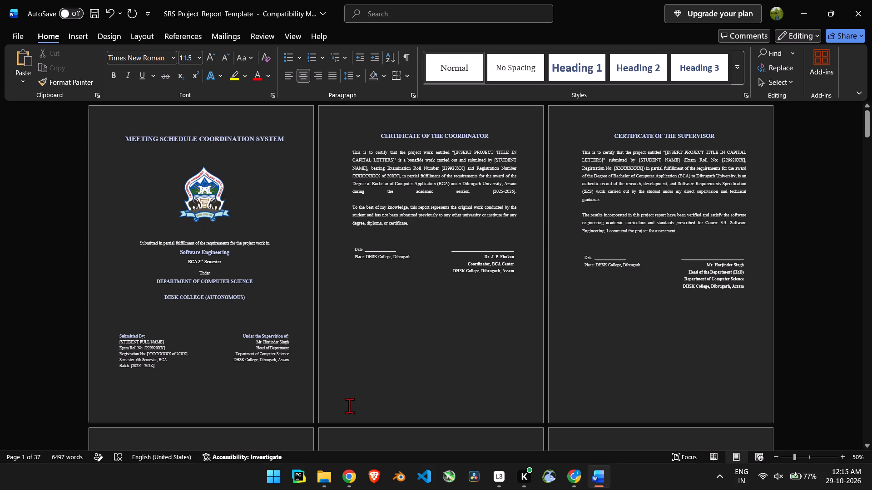
click(464, 382)
Move the submission details table slightly lower on the cover page, keeping its side edges in line with the original placement.
drag(112, 331, 111, 339)
drag(114, 336, 112, 336)
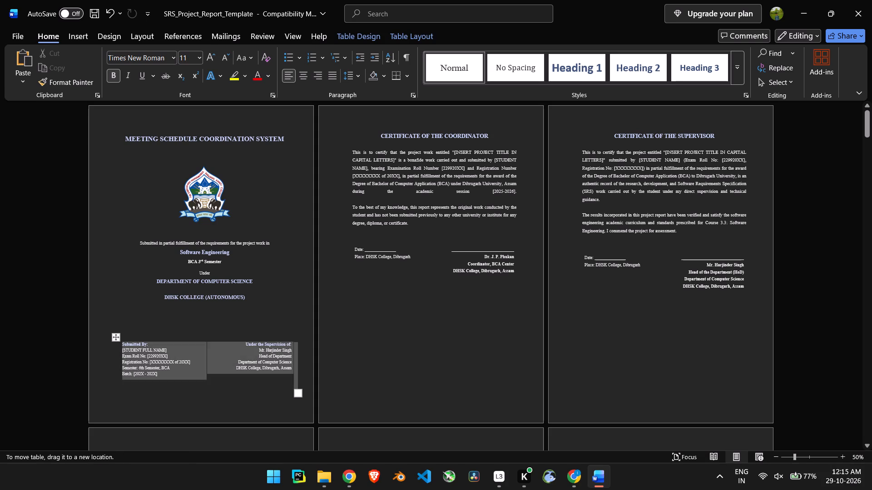
drag(112, 336, 105, 338)
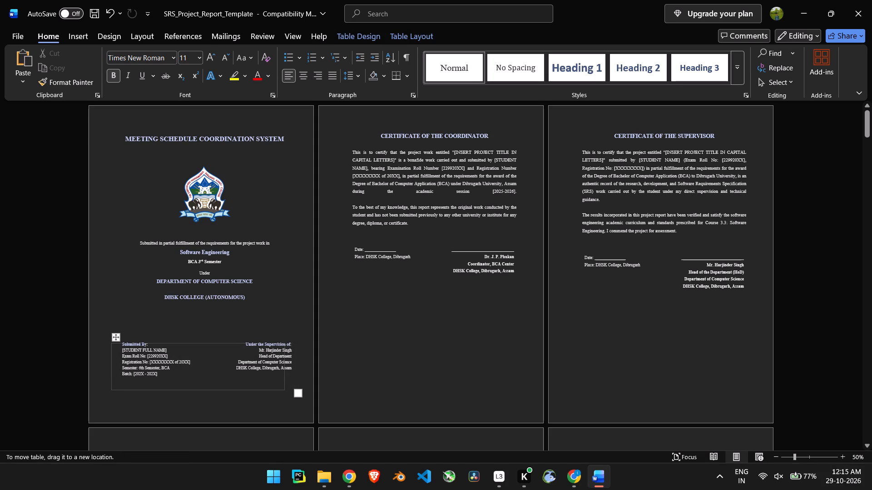
drag(105, 338, 106, 338)
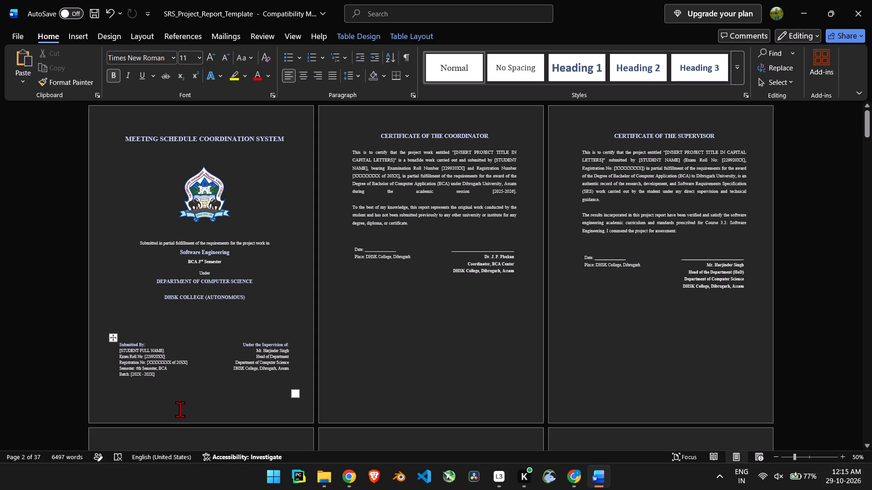
click(182, 410)
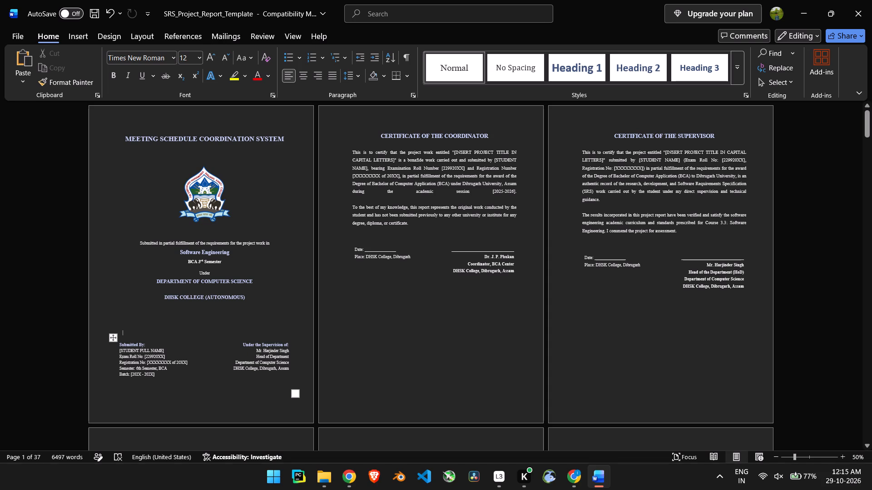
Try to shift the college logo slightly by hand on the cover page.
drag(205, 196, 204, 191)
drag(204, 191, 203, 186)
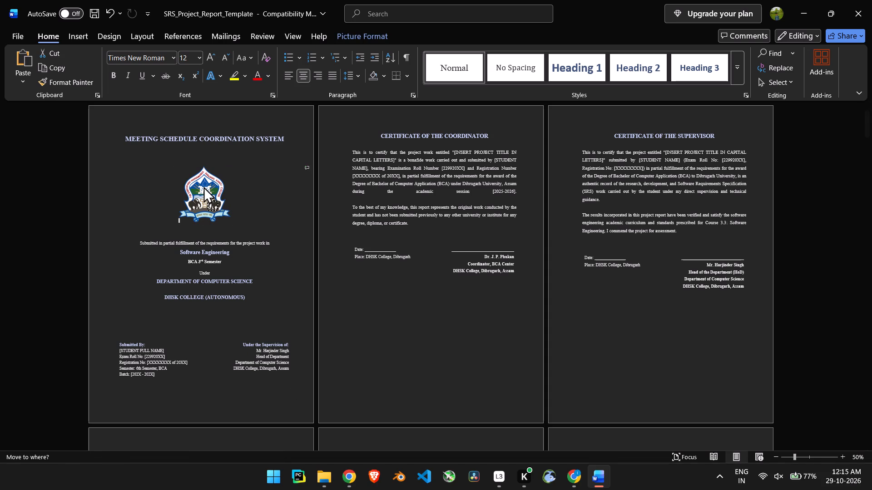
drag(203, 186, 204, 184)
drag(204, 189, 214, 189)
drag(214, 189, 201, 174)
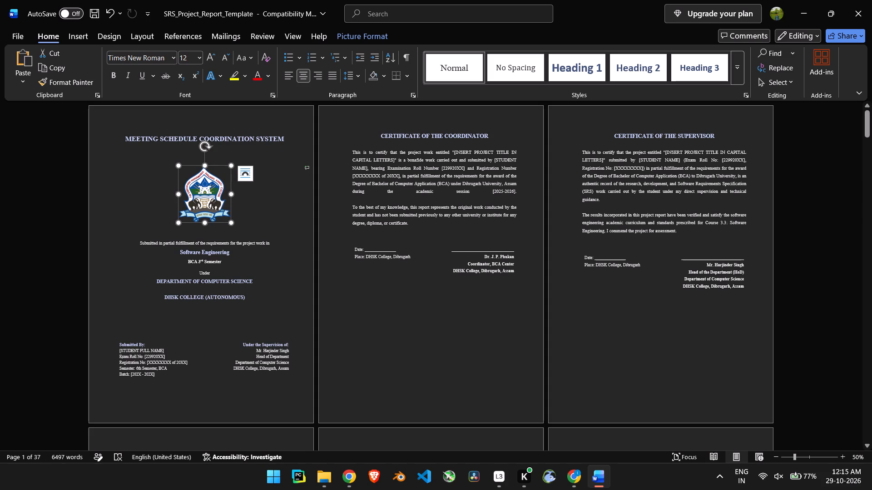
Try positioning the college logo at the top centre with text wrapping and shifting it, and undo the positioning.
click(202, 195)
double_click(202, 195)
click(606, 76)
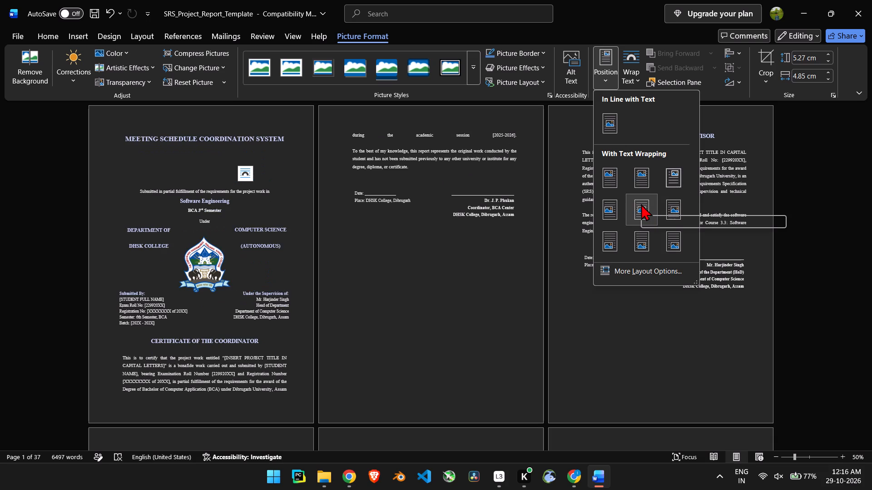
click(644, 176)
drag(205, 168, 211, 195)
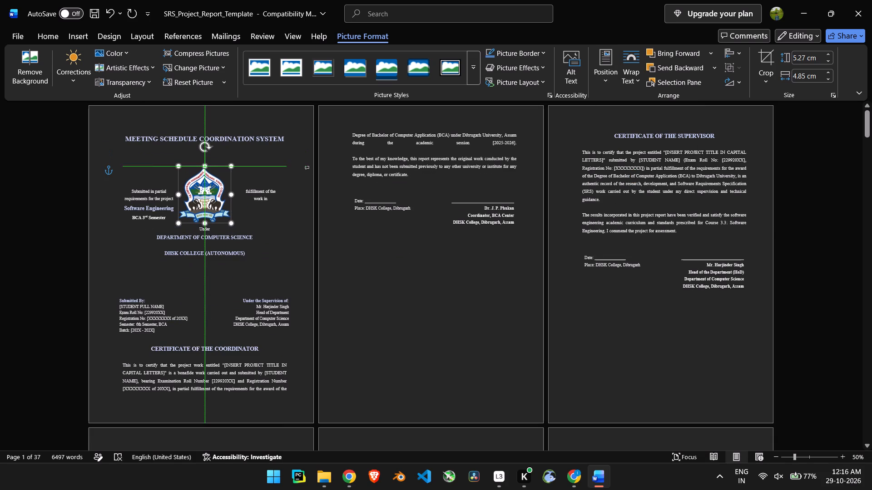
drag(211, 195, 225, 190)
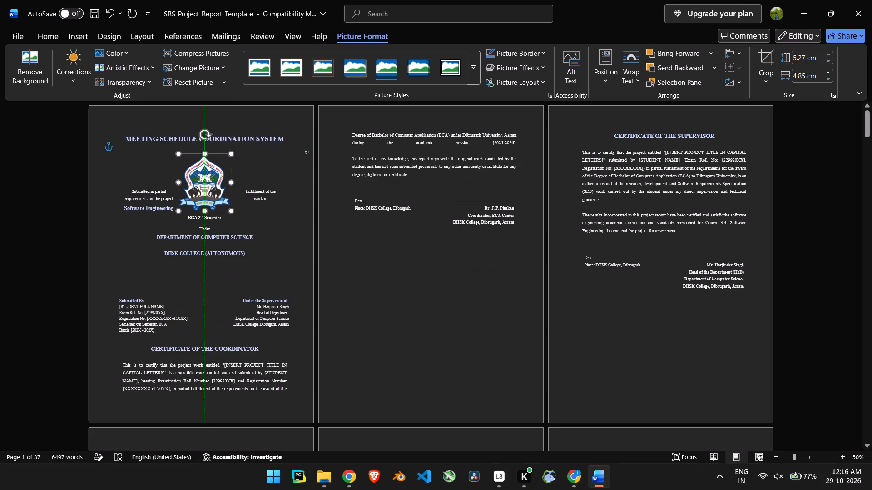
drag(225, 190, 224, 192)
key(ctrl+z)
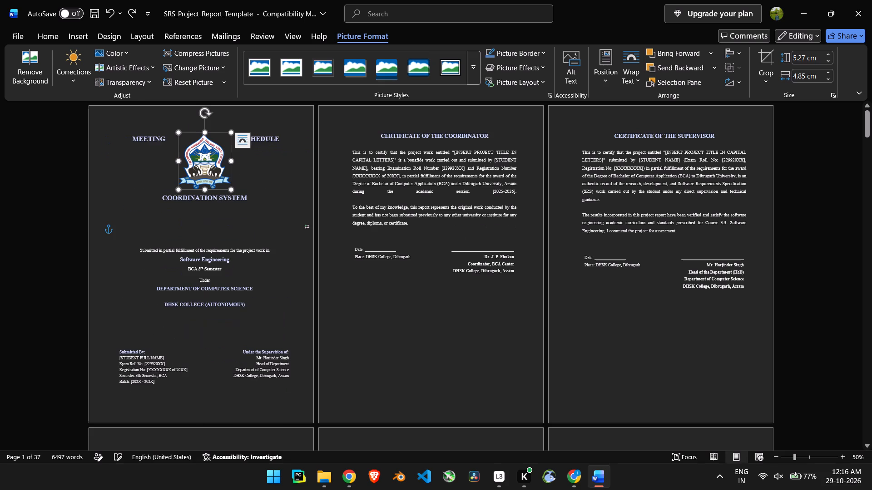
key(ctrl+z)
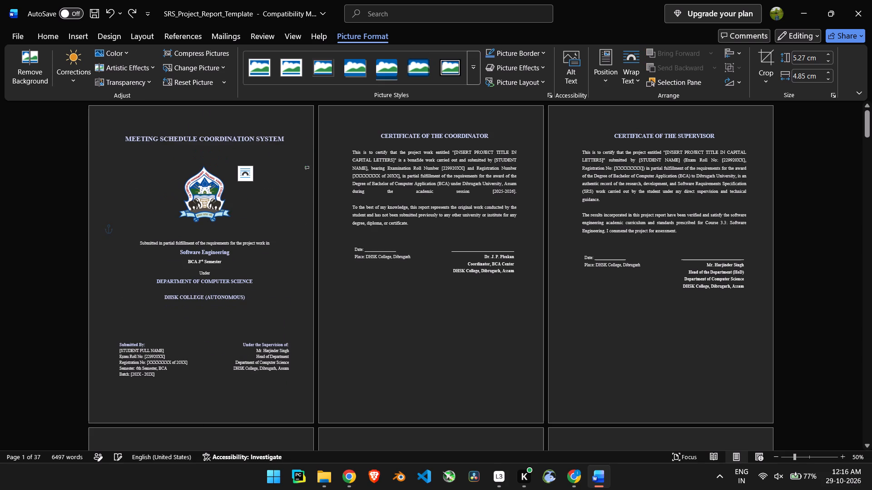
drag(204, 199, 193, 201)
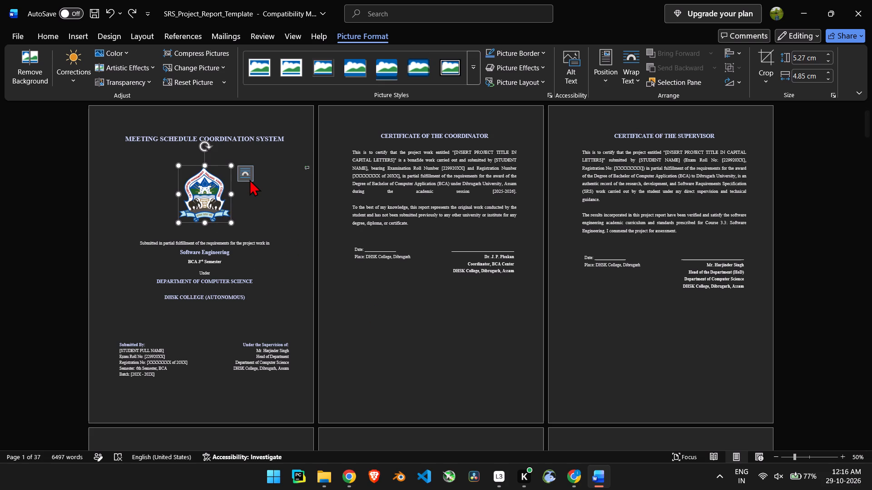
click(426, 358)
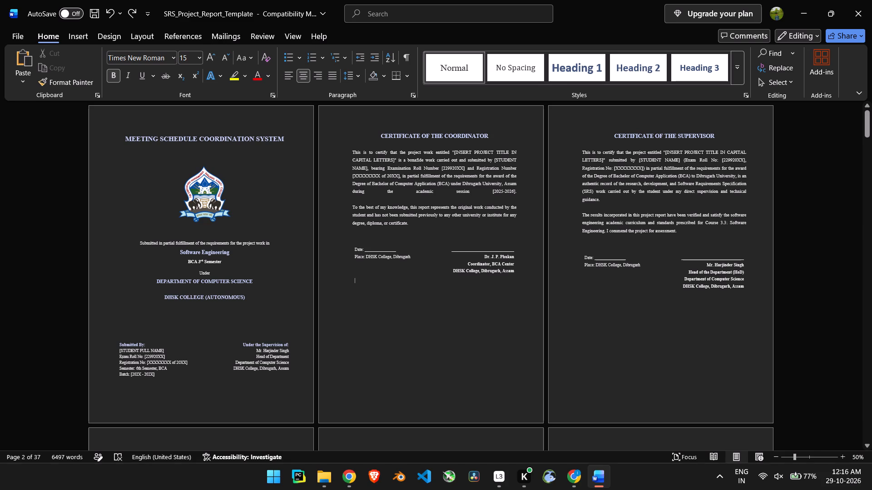
Insert a blank line directly below the college logo on the cover page.
click(233, 229)
key(Return)
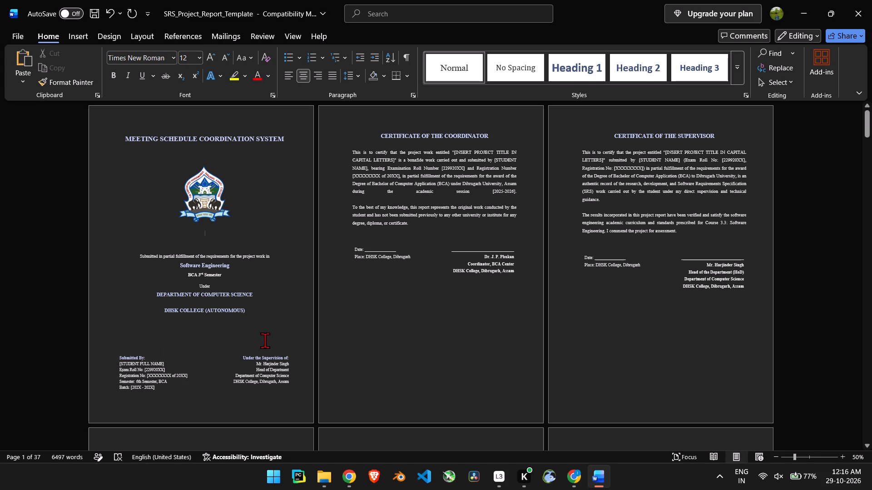
click(55, 320)
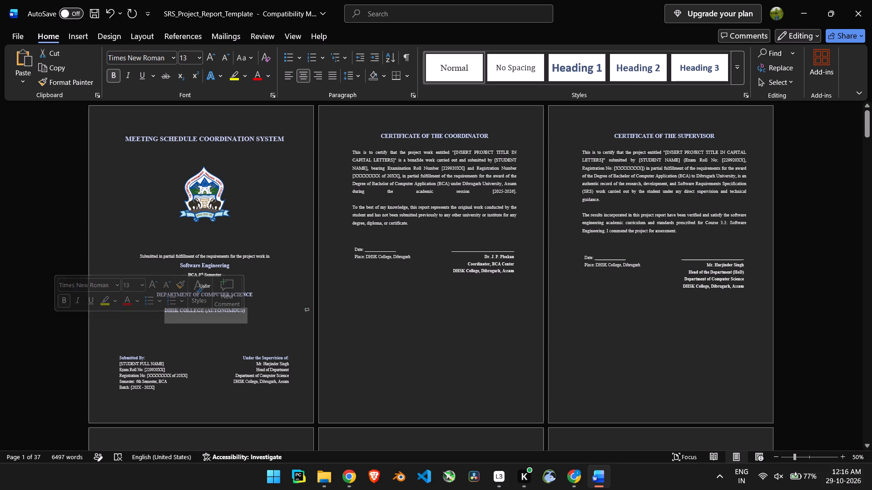
click(432, 369)
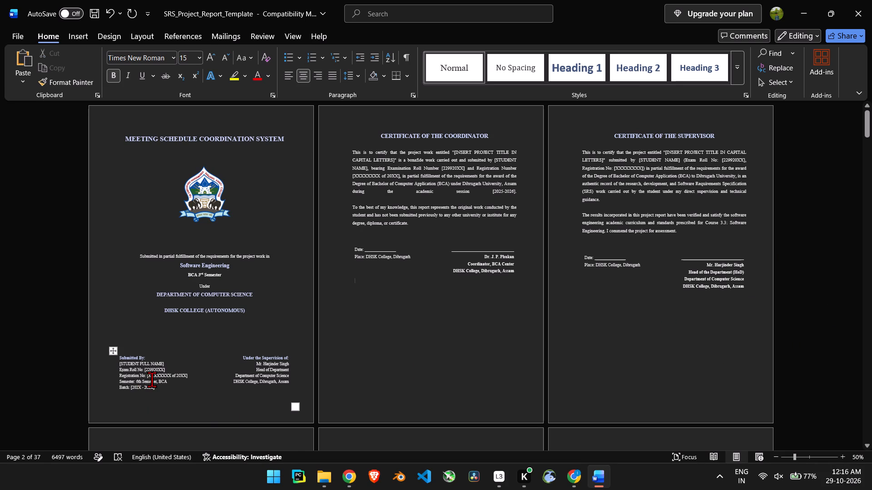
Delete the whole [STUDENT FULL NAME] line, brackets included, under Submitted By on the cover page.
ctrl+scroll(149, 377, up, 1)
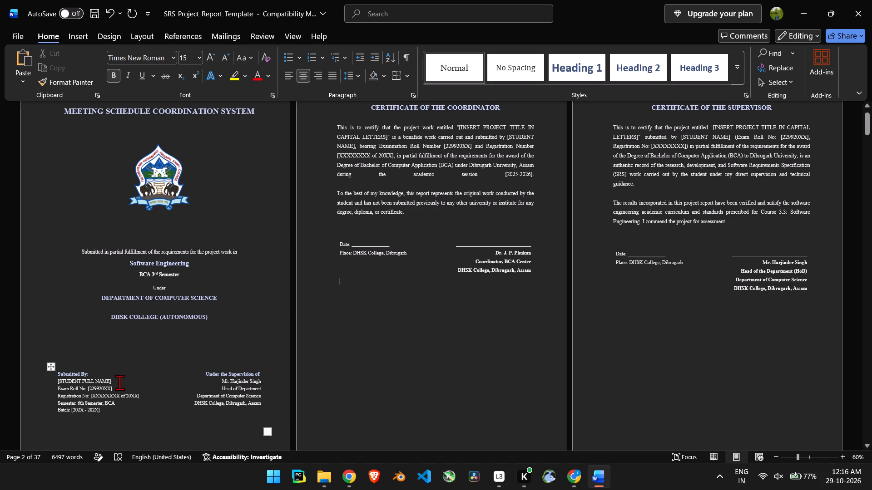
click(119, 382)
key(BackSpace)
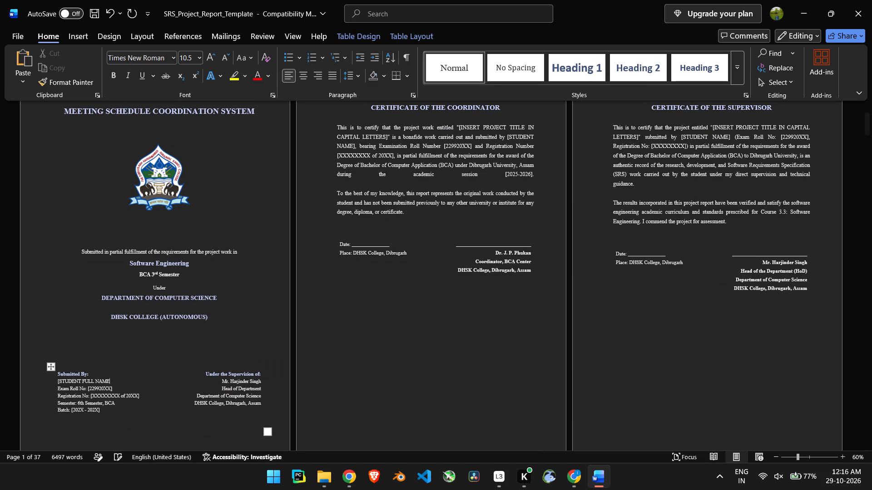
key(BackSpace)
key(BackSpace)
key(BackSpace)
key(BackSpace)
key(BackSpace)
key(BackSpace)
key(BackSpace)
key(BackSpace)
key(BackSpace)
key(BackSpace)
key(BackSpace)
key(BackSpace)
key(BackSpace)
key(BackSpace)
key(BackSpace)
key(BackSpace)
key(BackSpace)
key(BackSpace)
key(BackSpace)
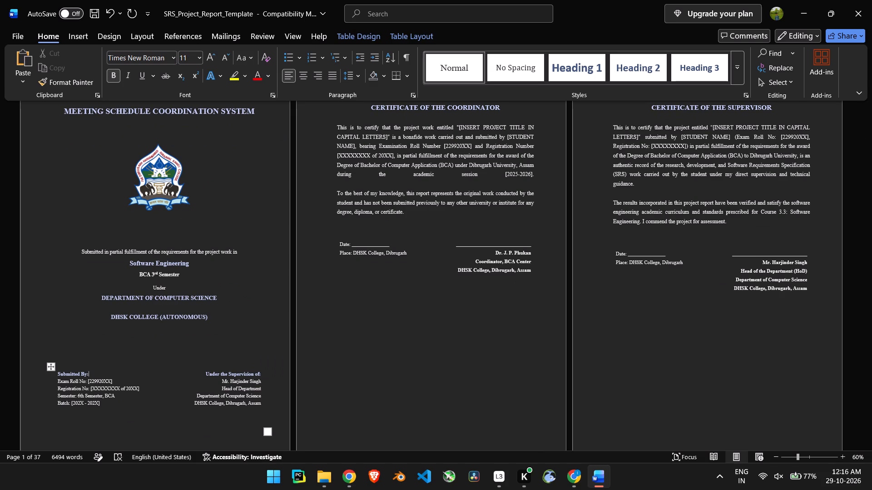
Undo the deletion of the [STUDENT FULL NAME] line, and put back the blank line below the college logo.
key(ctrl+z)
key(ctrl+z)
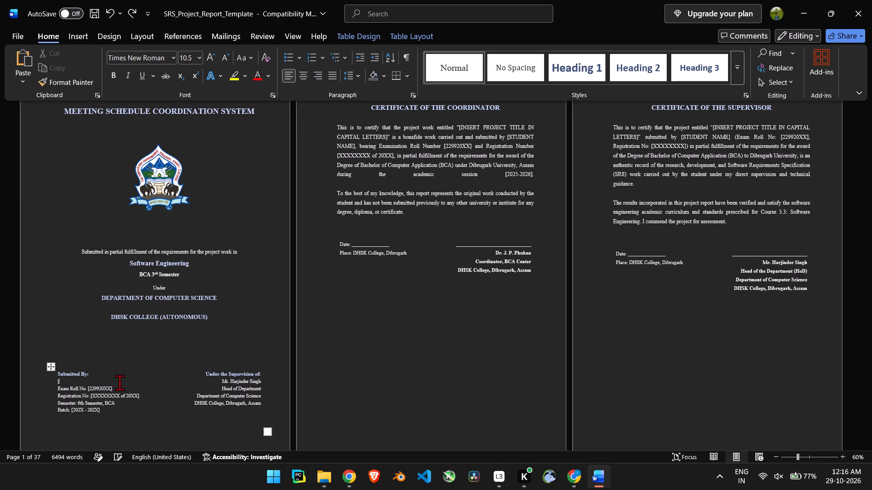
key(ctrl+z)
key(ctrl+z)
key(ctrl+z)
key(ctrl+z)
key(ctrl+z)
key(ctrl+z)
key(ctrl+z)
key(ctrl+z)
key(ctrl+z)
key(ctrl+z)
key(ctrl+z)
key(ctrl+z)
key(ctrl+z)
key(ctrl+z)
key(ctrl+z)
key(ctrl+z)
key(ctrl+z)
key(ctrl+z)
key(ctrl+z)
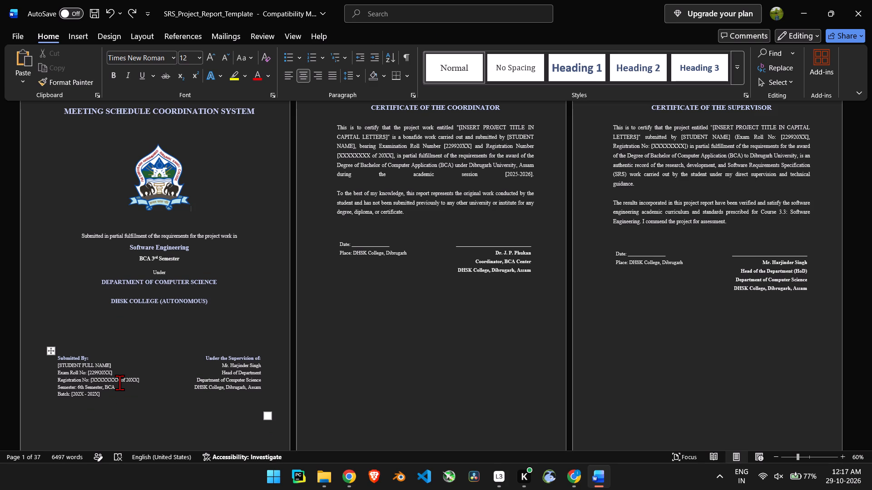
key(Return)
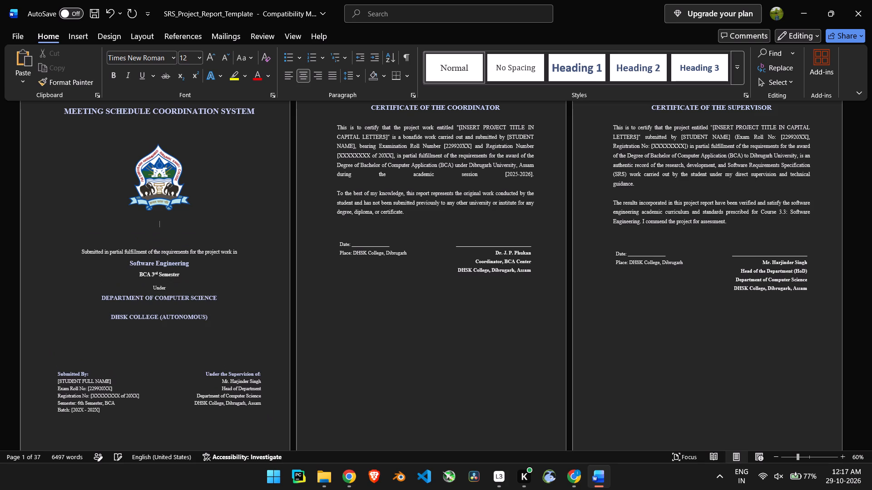
Replace the STUDENT FULL NAME text inside the brackets under Submitted By with the student's name in capitals.
click(109, 382)
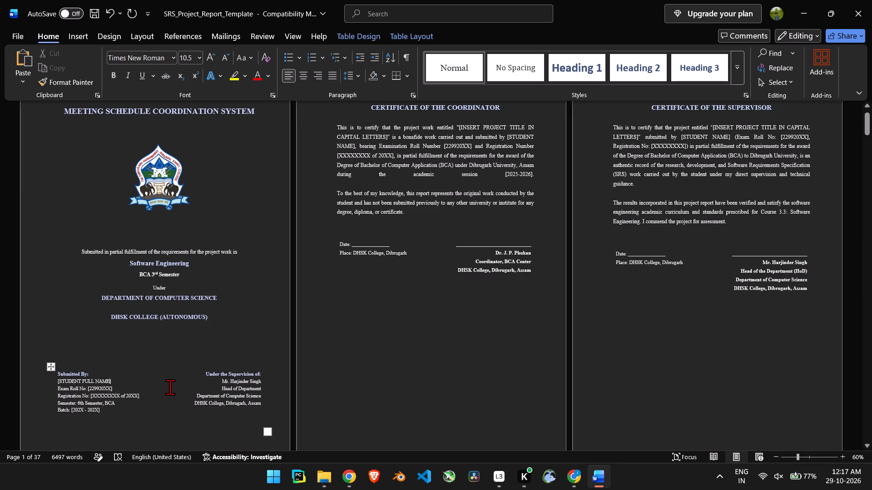
key(BackSpace)
key(BackSpace)
key(BackSpace)
key(BackSpace)
key(BackSpace)
key(BackSpace)
key(BackSpace)
key(BackSpace)
key(BackSpace)
key(BackSpace)
key(BackSpace)
key(BackSpace)
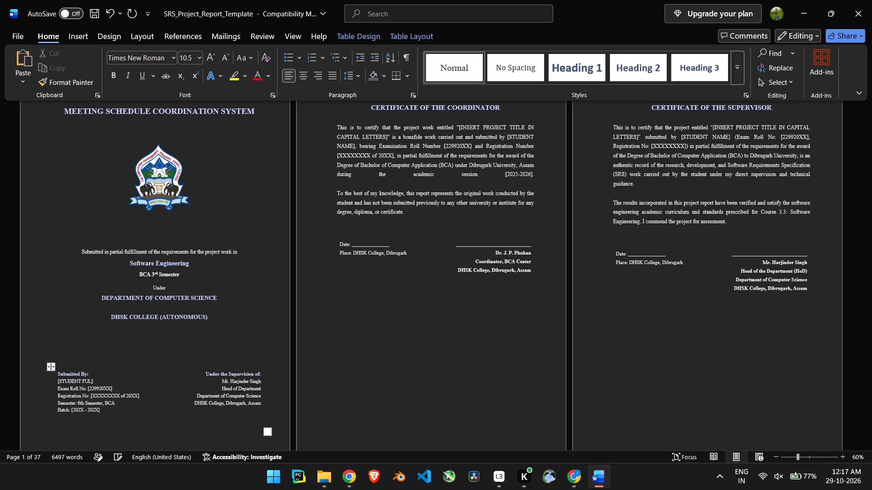
key(BackSpace)
key(BackSpace)
key(BackSpace)
key(BackSpace)
key(BackSpace)
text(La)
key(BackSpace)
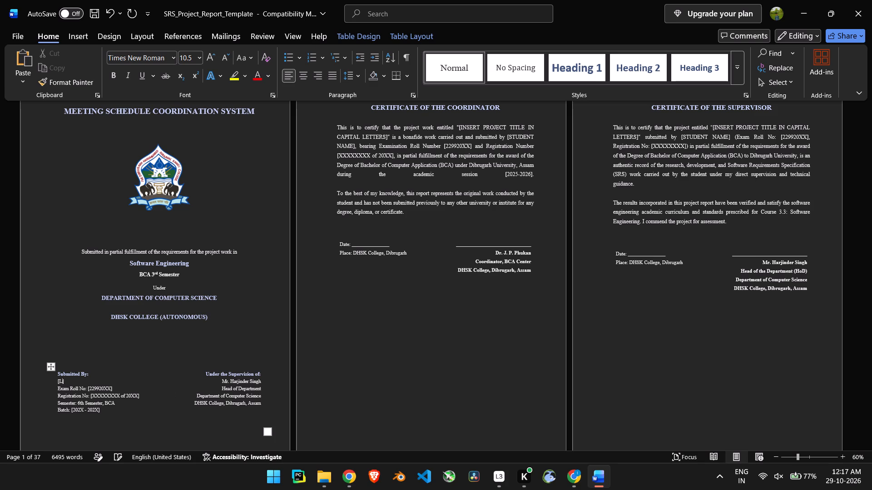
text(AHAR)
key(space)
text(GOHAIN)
click(100, 379)
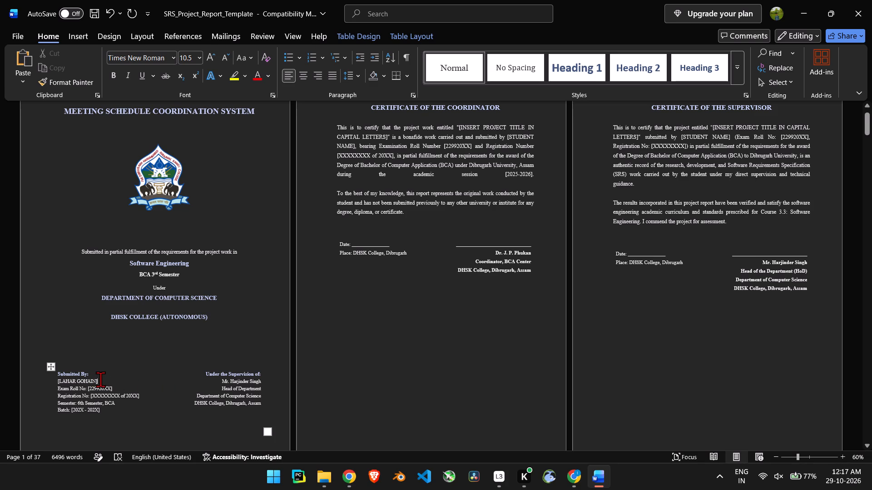
Remove the closing and opening square brackets around the student's name under Submitted By on the cover page.
key(BackSpace)
key(Left)
key(Left)
key(Left)
key(Left)
key(Left)
key(Left)
key(Left)
key(Left)
key(Left)
key(Left)
key(Left)
key(Left)
key(BackSpace)
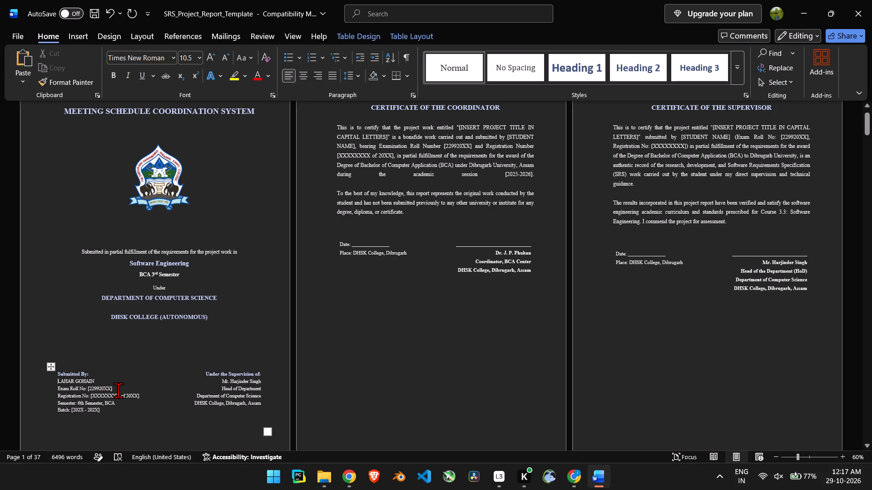
Delete the bracketed placeholder after Exam Roll No: under Submitted By, leaving only the label.
click(113, 390)
key(BackSpace)
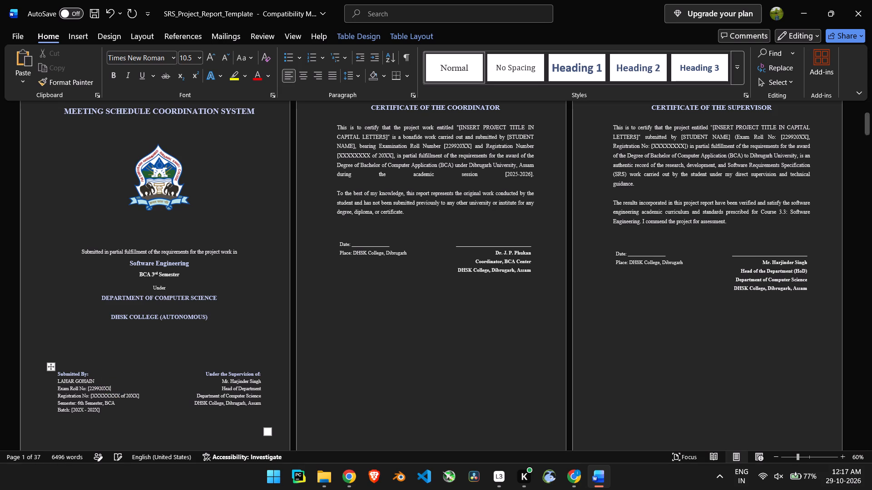
key(BackSpace)
key(BackSpace)
key(BackSpace)
key(BackSpace)
key(BackSpace)
key(BackSpace)
key(BackSpace)
key(BackSpace)
key(BackSpace)
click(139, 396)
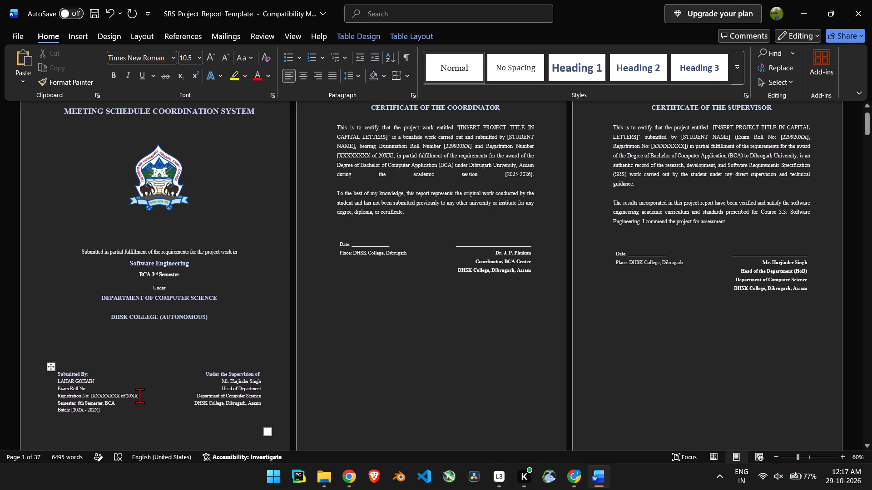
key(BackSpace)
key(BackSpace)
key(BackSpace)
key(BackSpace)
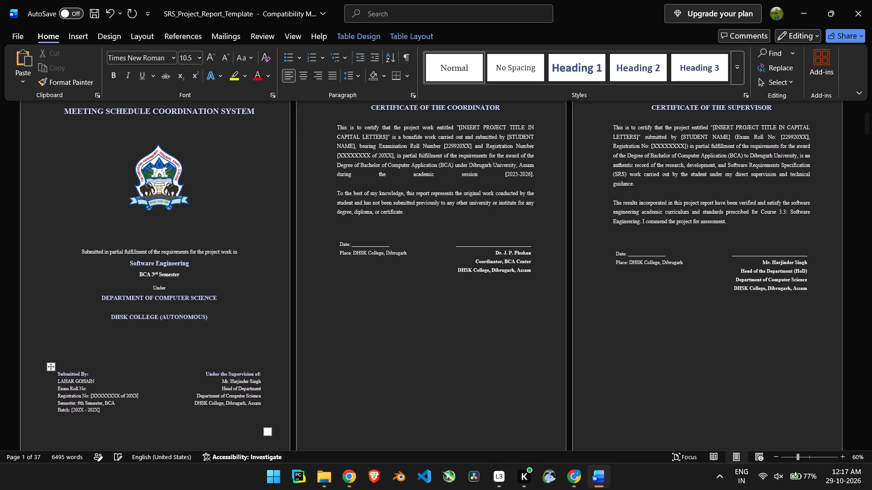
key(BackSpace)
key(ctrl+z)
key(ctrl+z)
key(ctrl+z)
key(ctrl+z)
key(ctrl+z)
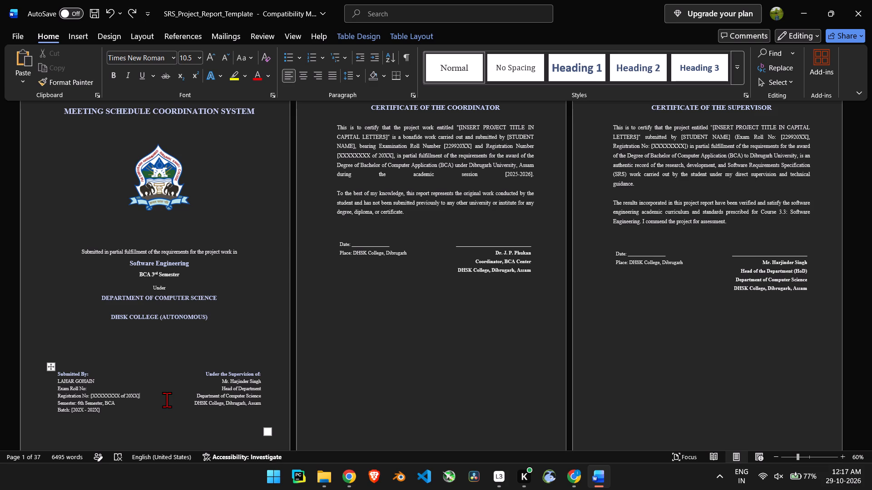
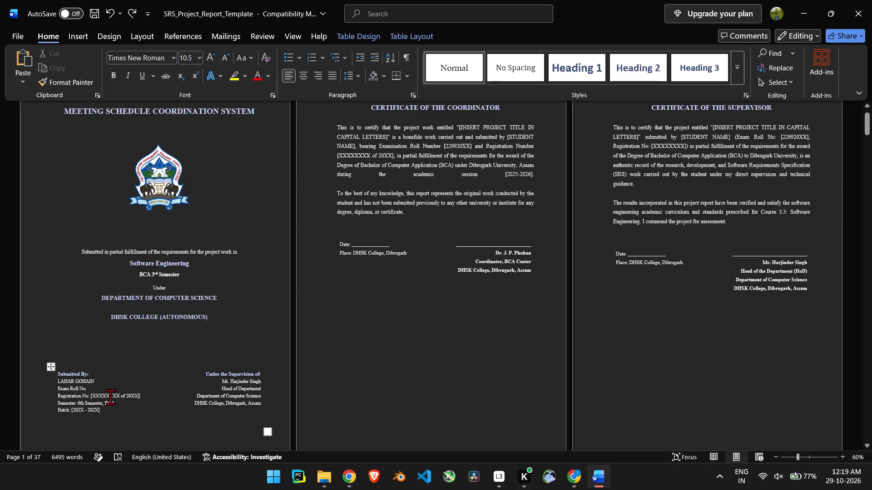
Change the year in the Registration No line under Submitted By on the cover page to 2026.
click(137, 397)
key(BackSpace)
key(BackSpace)
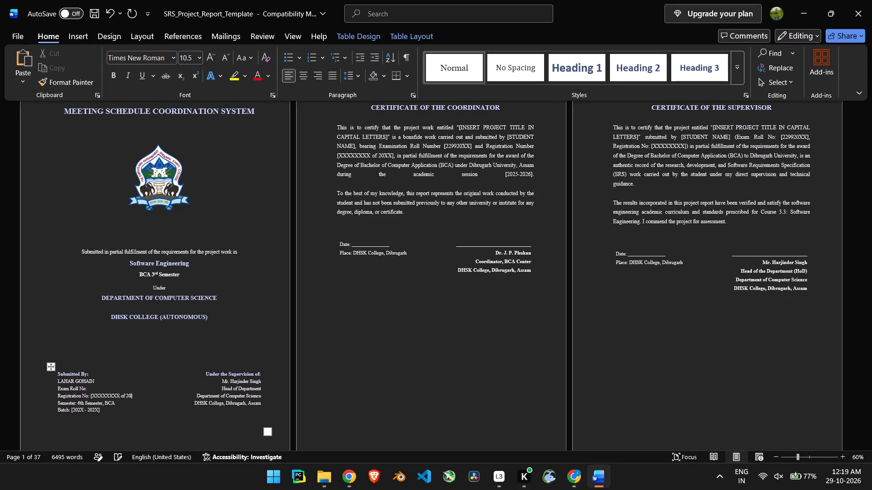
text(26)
Delete the XXXXXXXX placeholder and its opening square bracket after Registration No:, keeping "of 2026".
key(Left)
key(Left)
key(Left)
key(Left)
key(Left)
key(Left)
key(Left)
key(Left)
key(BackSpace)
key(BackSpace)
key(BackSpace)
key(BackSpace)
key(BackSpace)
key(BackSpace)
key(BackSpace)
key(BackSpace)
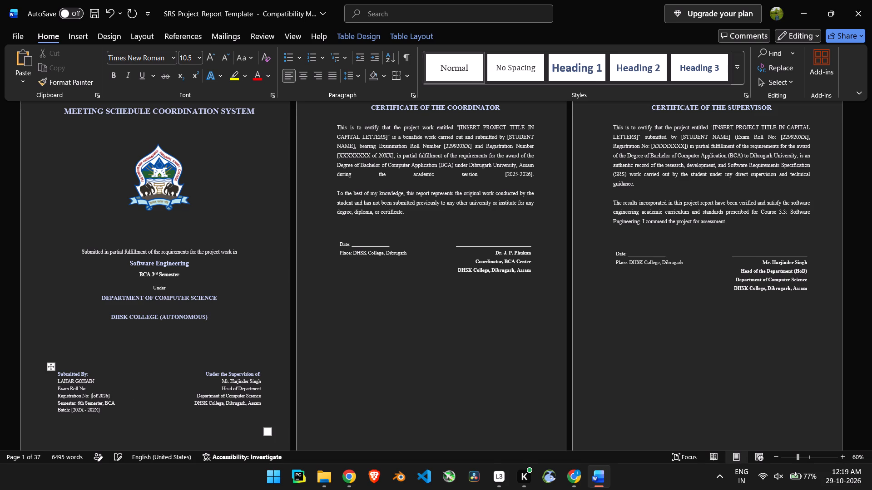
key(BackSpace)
Remove the closing square bracket after 2026 in the Registration No line, keeping a space between "of" and the year.
click(100, 410)
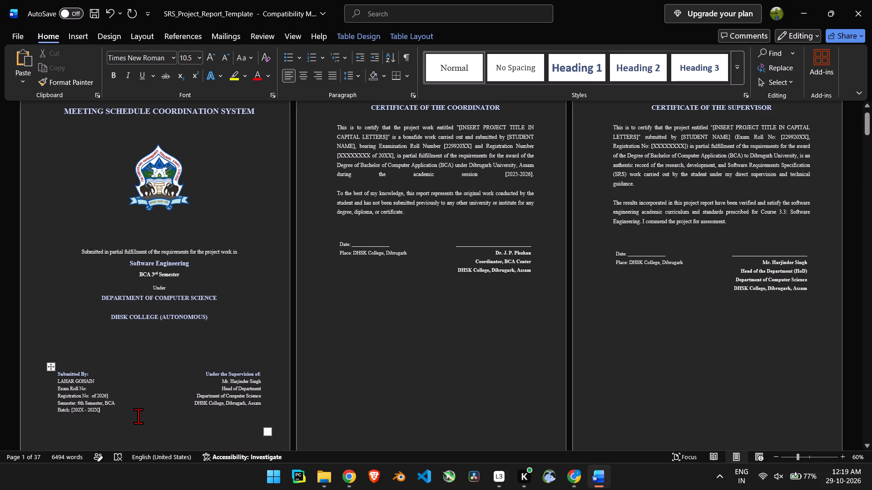
key(Up)
key(Right)
key(Right)
key(Right)
key(Right)
key(Up)
key(Right)
key(Right)
key(BackSpace)
key(Left)
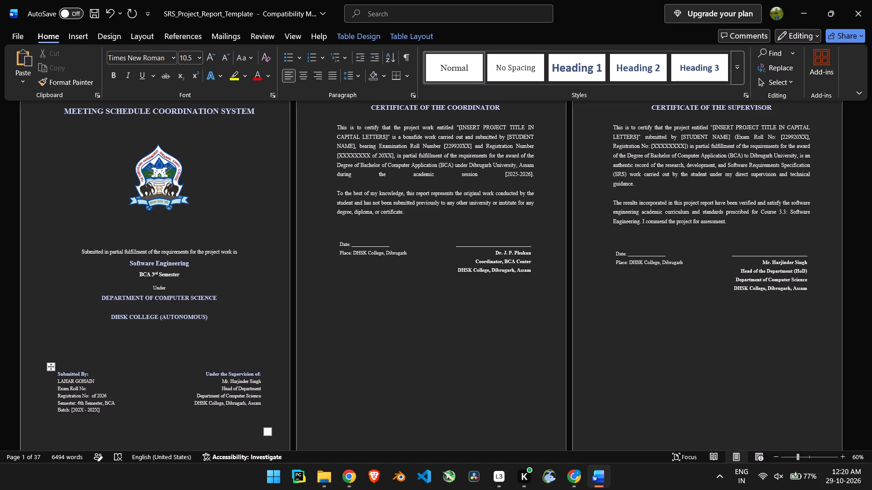
key(Left)
key(Left)
key(Left)
key(BackSpace)
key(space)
Change the semester under Submitted By on the cover page to 3rd, with a lowercase suffix.
click(99, 411)
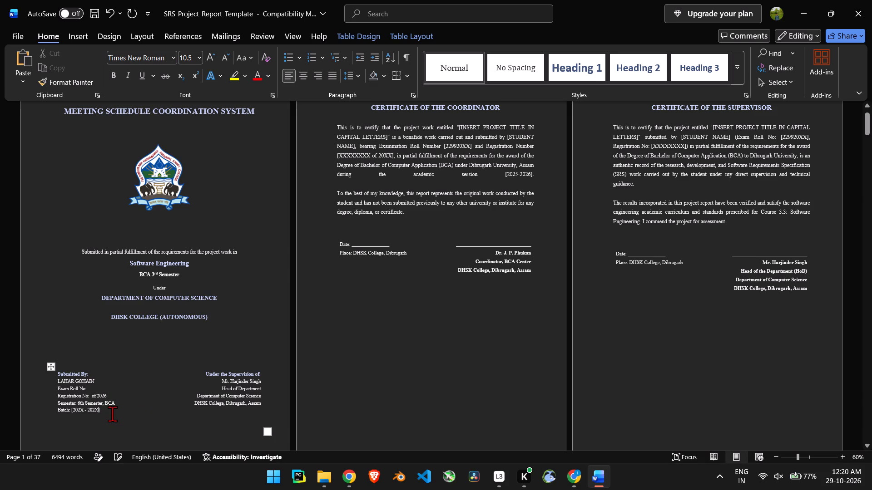
click(109, 414)
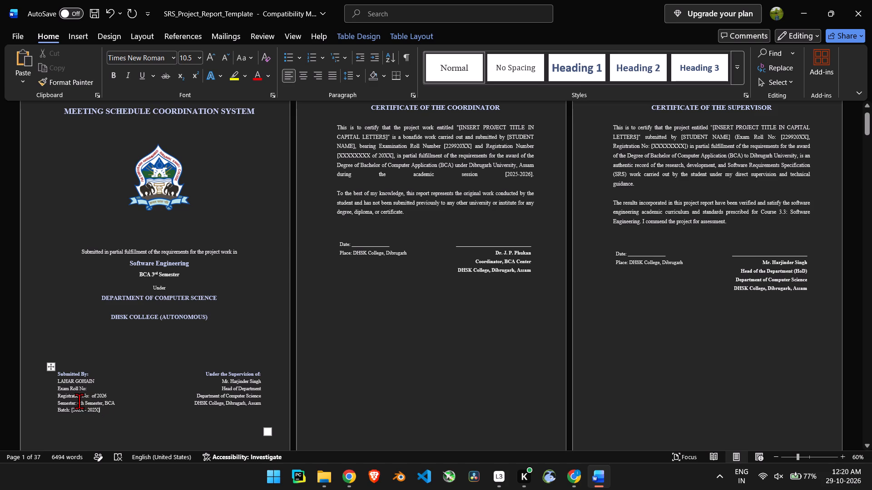
click(84, 404)
key(BackSpace)
key(BackSpace)
key(BackSpace)
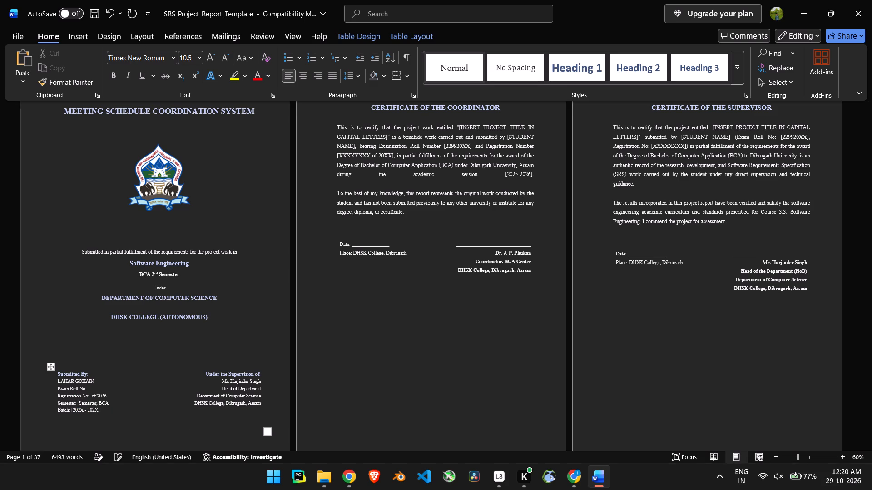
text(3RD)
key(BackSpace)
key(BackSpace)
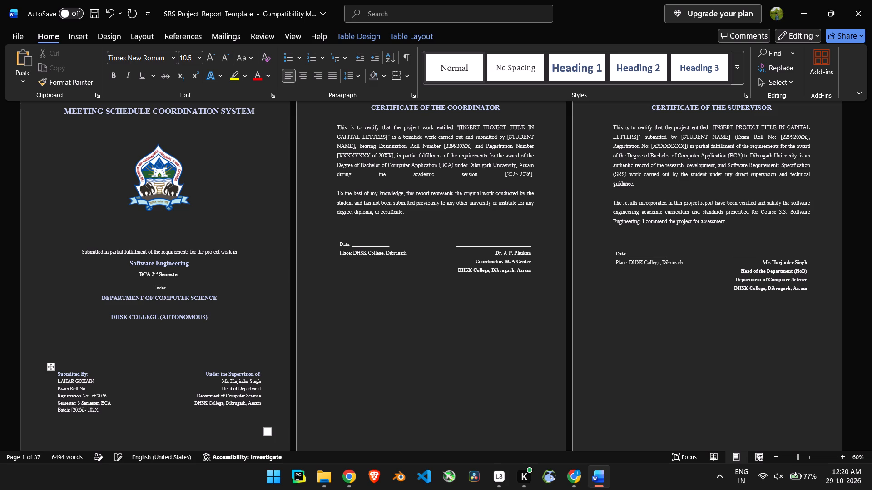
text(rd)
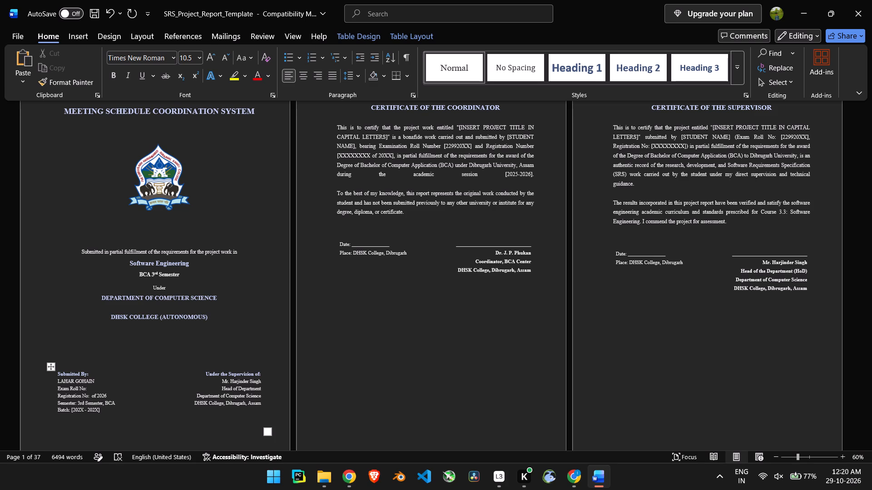
Replace the bracketed Batch placeholder under Submitted By with 2025 - 2026, without brackets.
click(101, 411)
key(BackSpace)
key(BackSpace)
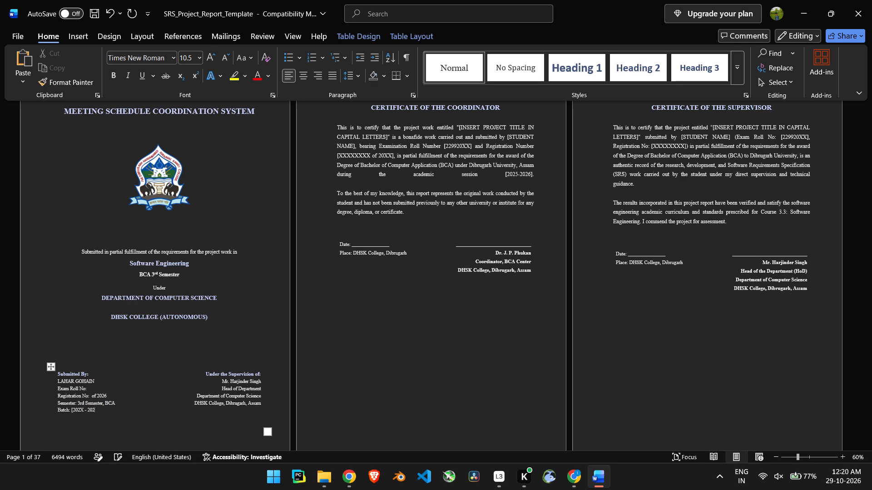
key(BackSpace)
key(BackSpace)
key(BackSpace)
key(BackSpace)
key(BackSpace)
key(BackSpace)
key(BackSpace)
key(BackSpace)
key(BackSpace)
key(BackSpace)
key(BackSpace)
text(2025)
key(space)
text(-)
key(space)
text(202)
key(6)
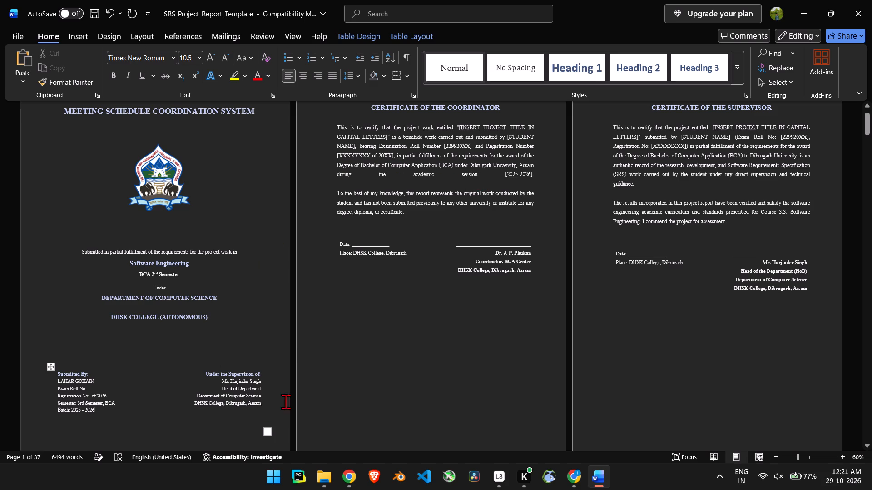
Replace the INSERT PROJECT TITLE IN CAPITAL LETTERS text in the Certificate of the Coordinator with MEETING SCHEDULE COORDINATION SYSTEM.
scroll(329, 232, up, 1)
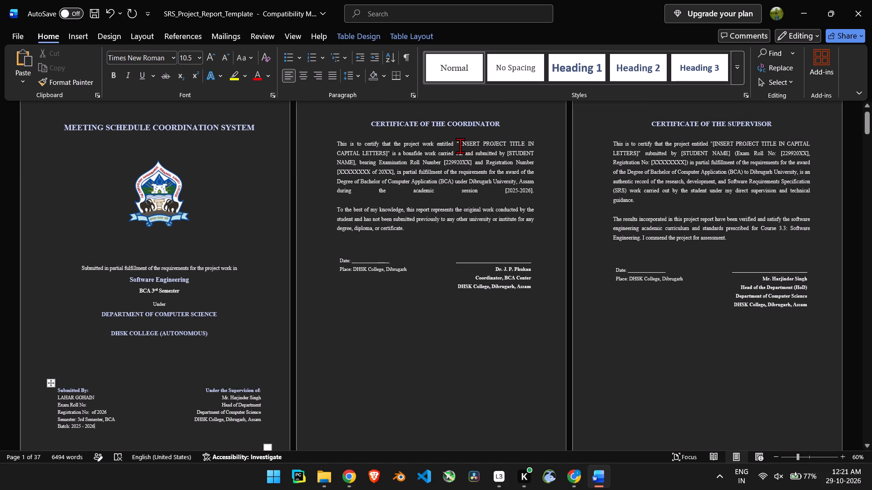
drag(460, 146, 389, 157)
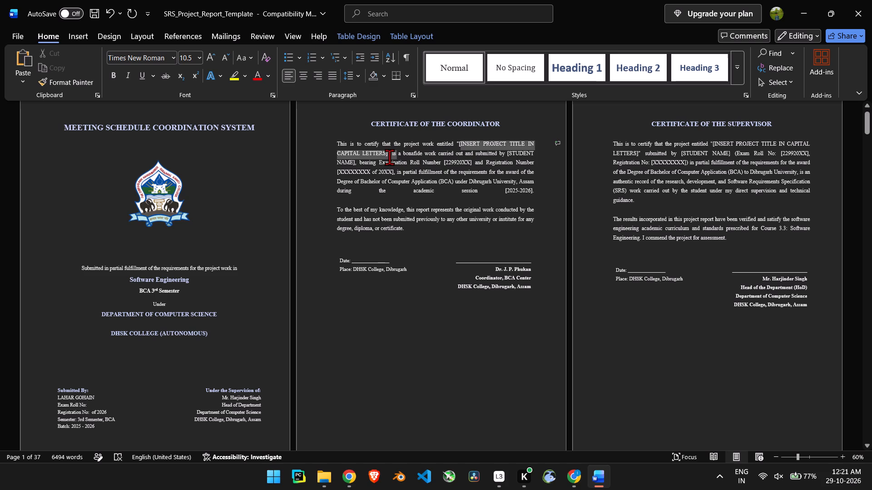
drag(389, 157, 385, 157)
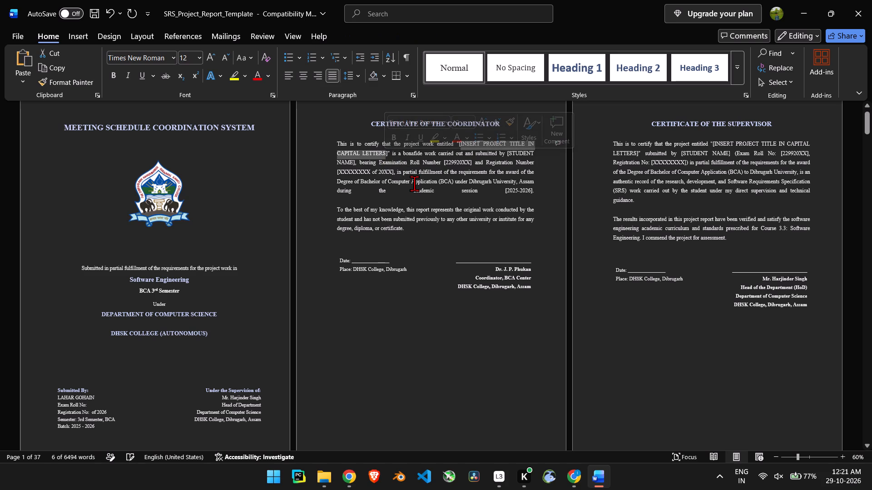
key(BackSpace)
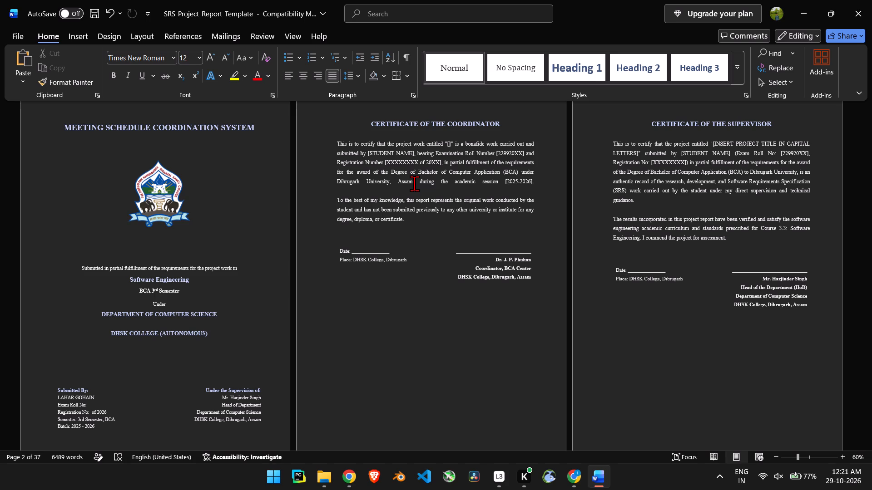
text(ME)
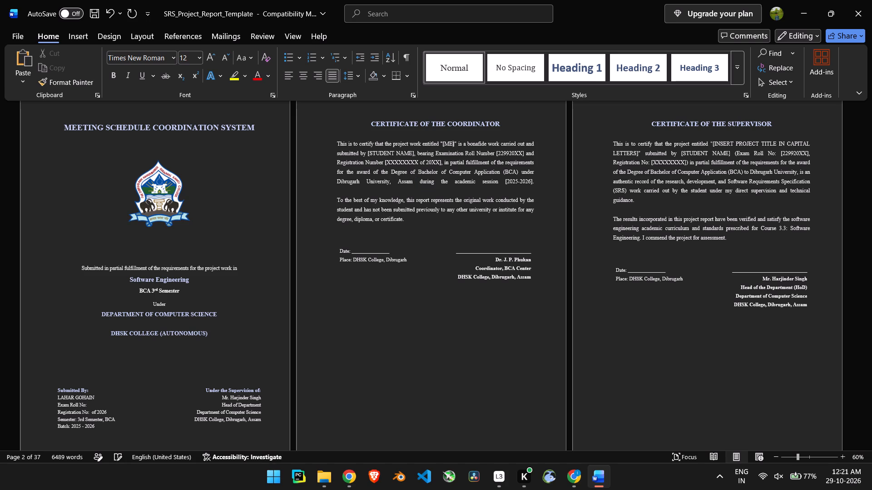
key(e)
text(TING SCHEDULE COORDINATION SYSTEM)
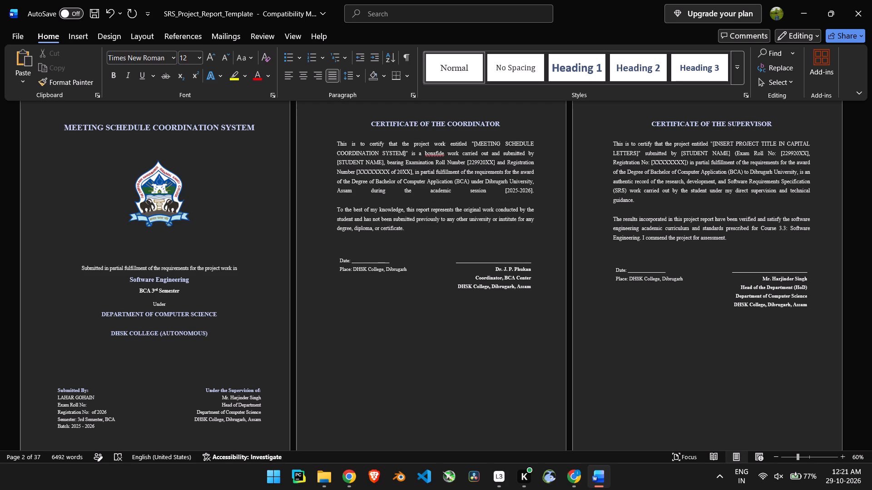
Remove the closing and opening square brackets around the project title in the Certificate of the Coordinator, keeping the quotation marks.
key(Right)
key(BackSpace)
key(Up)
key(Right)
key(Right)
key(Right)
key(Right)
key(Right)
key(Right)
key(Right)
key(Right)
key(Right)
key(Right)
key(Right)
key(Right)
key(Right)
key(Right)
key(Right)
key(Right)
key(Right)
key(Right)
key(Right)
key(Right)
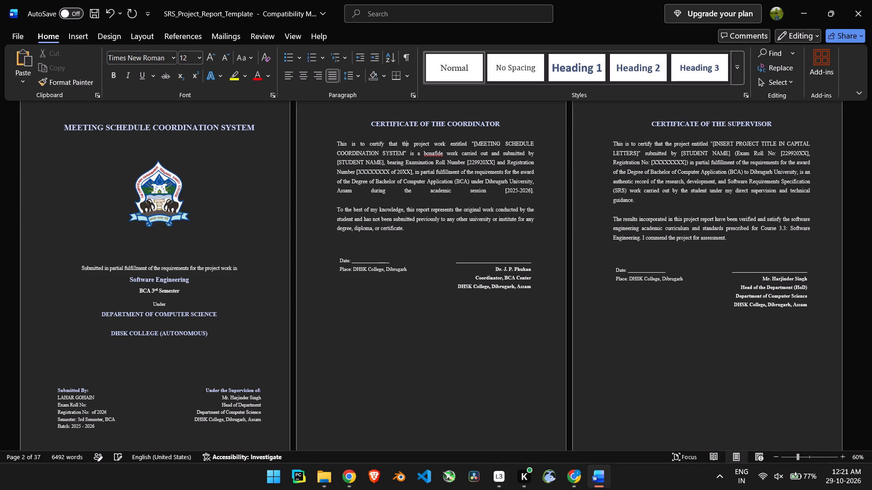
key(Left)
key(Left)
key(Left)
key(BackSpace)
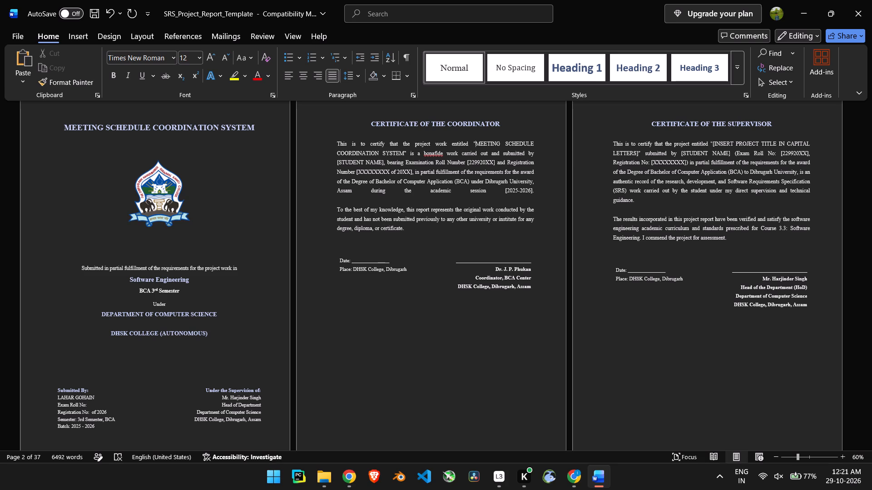
Replace the bracketed STUDENT NAME placeholder in the Certificate of the Coordinator with the student's name in capitals, without brackets.
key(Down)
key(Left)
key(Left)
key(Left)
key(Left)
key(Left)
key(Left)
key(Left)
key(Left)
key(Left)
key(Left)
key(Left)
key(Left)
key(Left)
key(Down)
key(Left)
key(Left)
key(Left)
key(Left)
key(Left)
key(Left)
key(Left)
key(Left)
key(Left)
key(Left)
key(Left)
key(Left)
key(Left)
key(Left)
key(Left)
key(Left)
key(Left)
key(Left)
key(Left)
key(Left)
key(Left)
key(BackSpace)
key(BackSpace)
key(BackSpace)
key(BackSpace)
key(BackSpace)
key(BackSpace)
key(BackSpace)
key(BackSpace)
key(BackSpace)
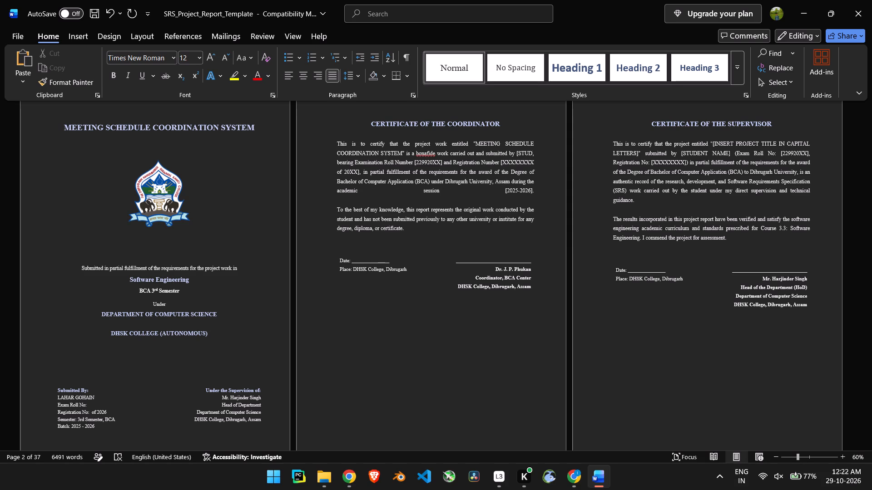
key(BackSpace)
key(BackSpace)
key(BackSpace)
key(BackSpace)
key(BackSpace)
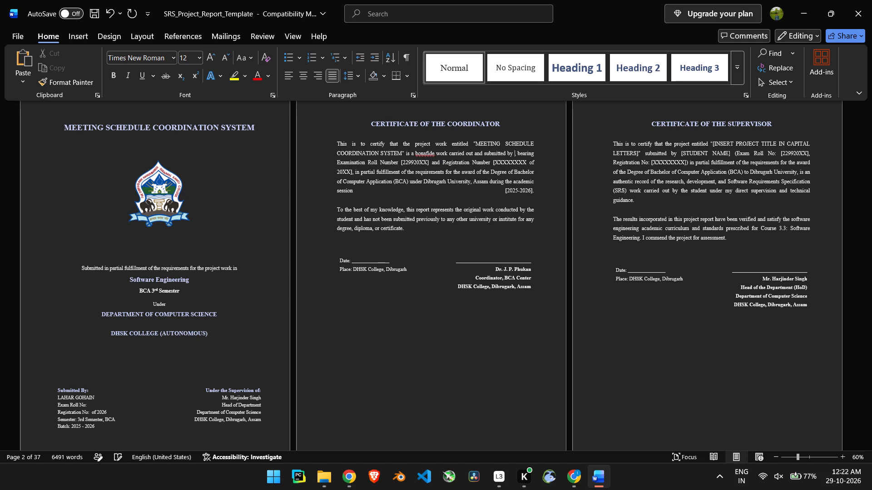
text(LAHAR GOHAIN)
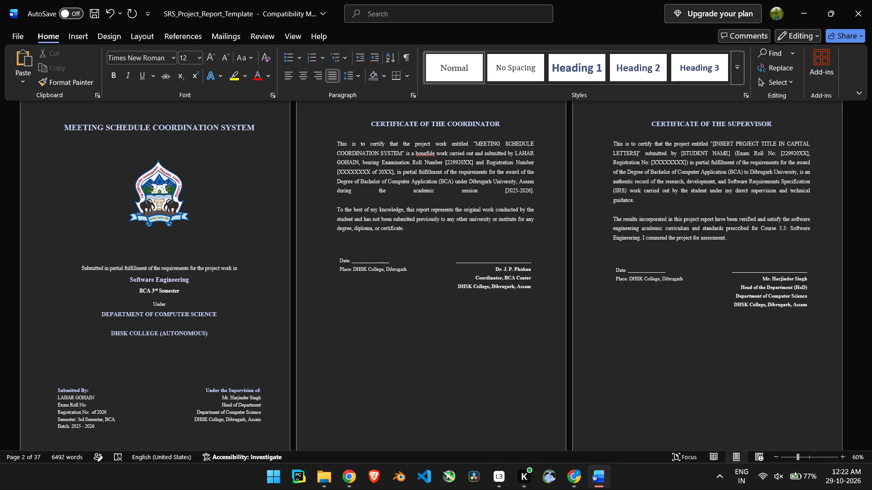
Delete the bracketed 229920XX placeholder after Examination Roll Number in the Certificate of the Coordinator, leaving the number blank.
click(474, 163)
key(BackSpace)
key(BackSpace)
key(BackSpace)
key(BackSpace)
key(BackSpace)
key(BackSpace)
key(BackSpace)
key(BackSpace)
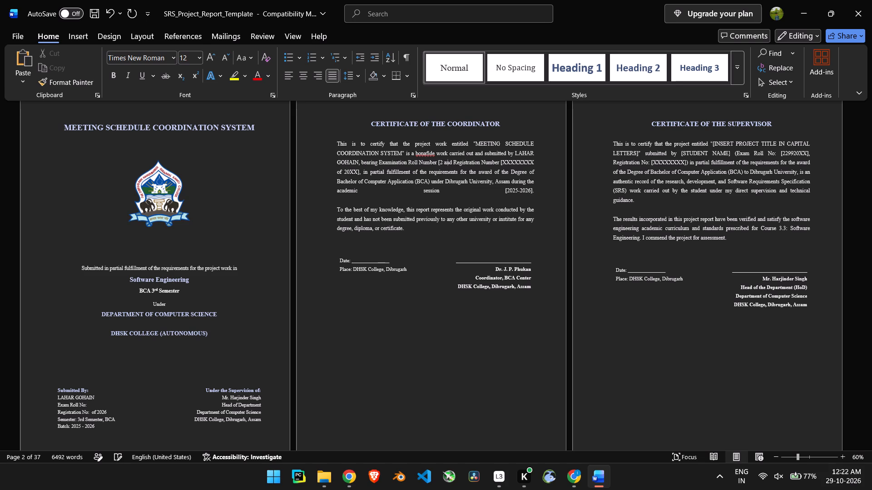
key(BackSpace)
key(BackSpace)
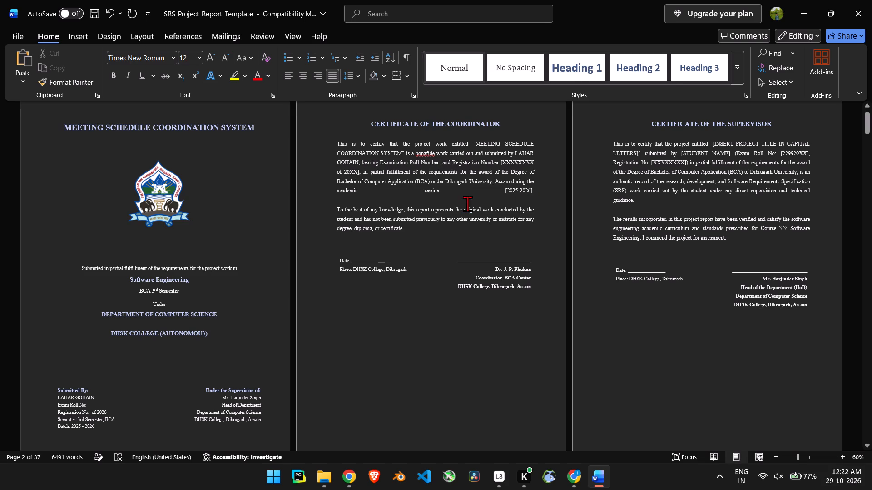
Change the registration year 20XX in the Certificate of the Coordinator to 2026 and drop its closing bracket.
click(359, 174)
key(BackSpace)
key(BackSpace)
key(BackSpace)
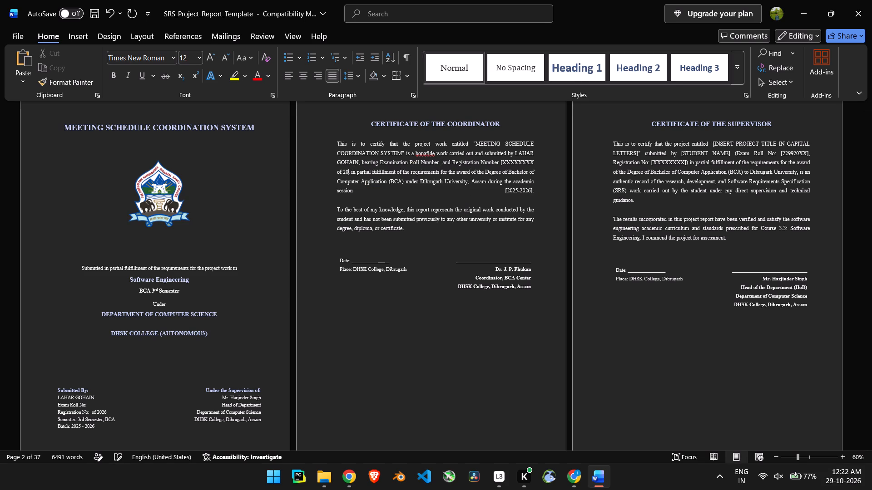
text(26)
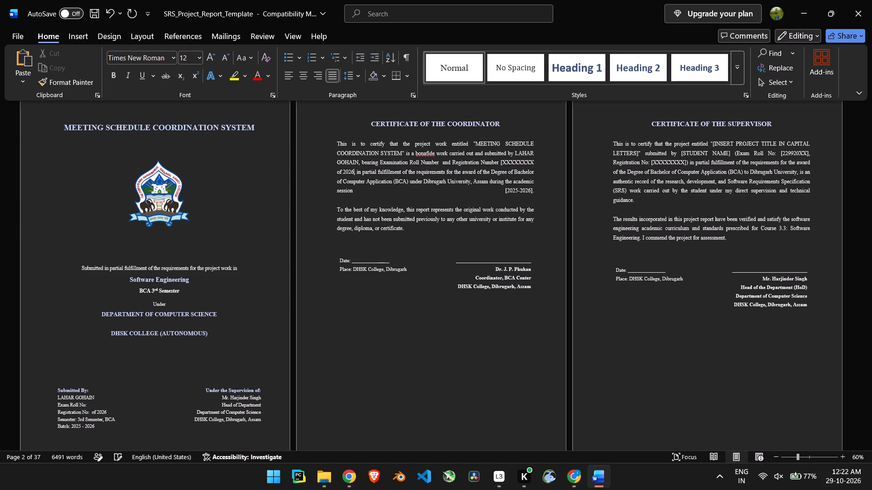
Delete the XXXXXXXX placeholder and its opening bracket after Registration Number in the Certificate of the Coordinator, keeping "of 2026".
click(534, 162)
key(BackSpace)
key(BackSpace)
key(BackSpace)
key(BackSpace)
key(BackSpace)
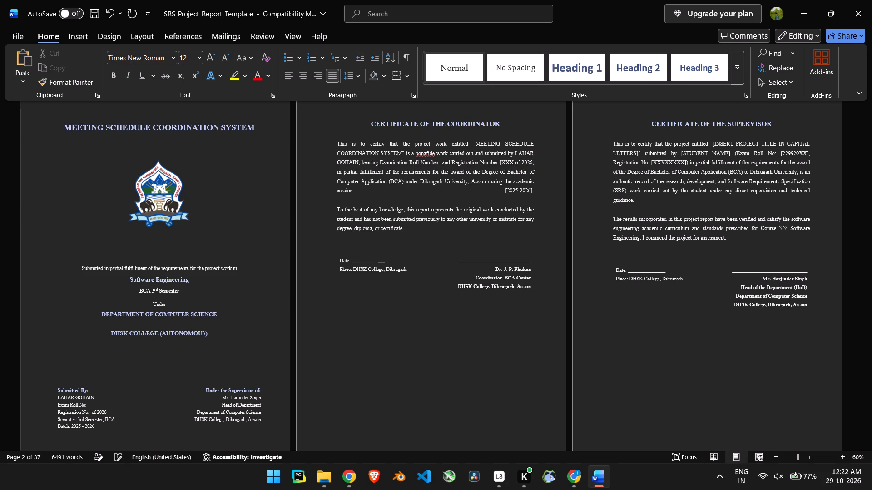
key(BackSpace)
key(BackSpace)
key(BackSpace)
key(BackSpace)
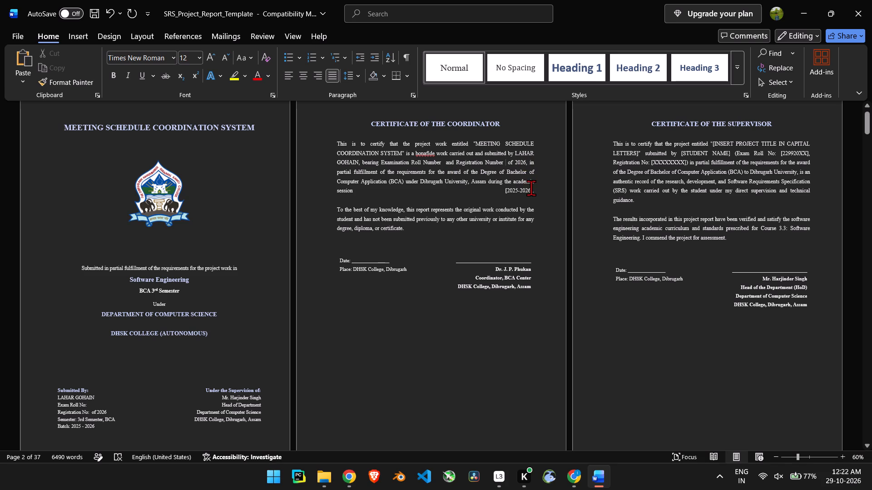
key(Left)
key(Right)
key(Right)
Replace Dibrugarh University in the Certificate of the Coordinator with DHSK COLLEGE (AUTONOMOUS), in the paragraph's plain body formatting.
drag(111, 333, 198, 332)
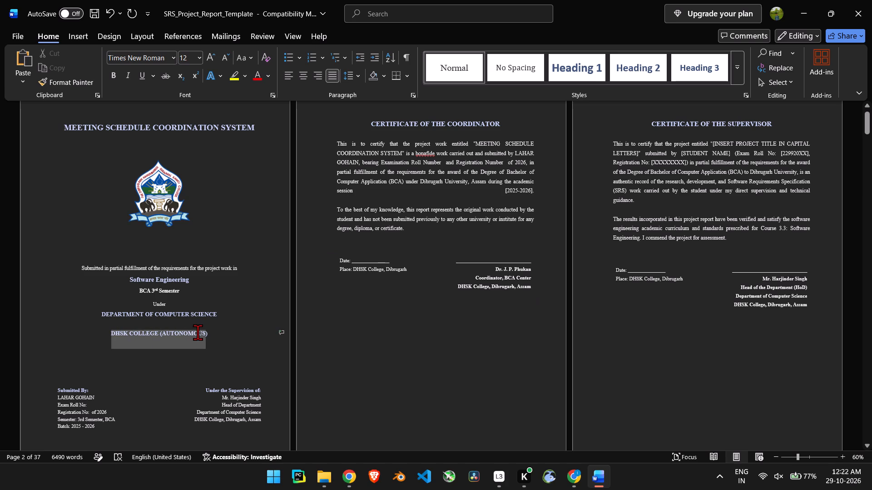
drag(198, 332, 208, 334)
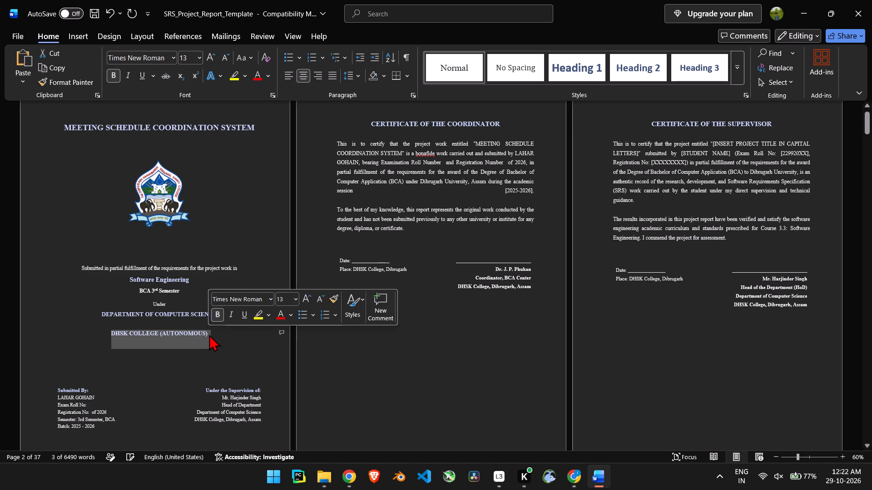
key(ctrl+c)
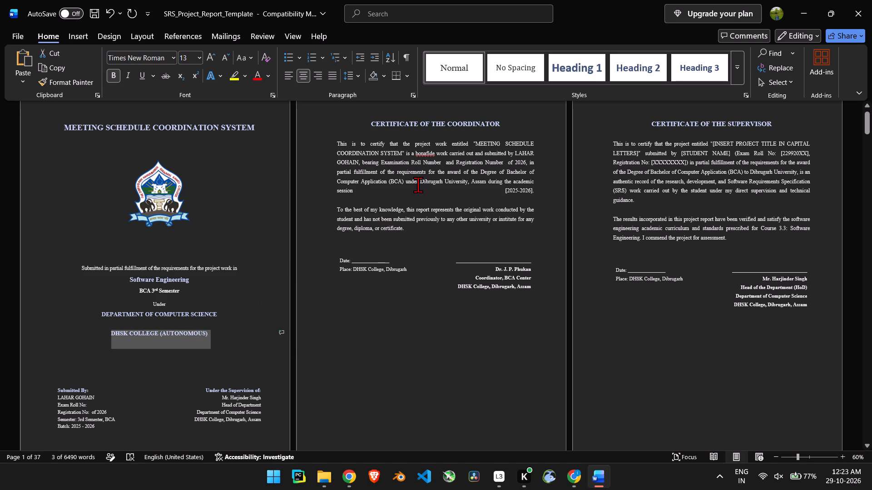
drag(420, 183, 466, 182)
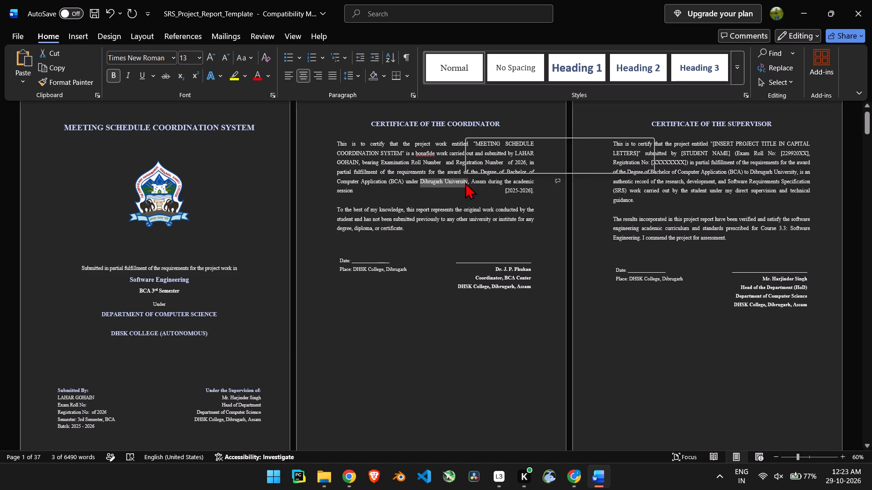
key(BackSpace)
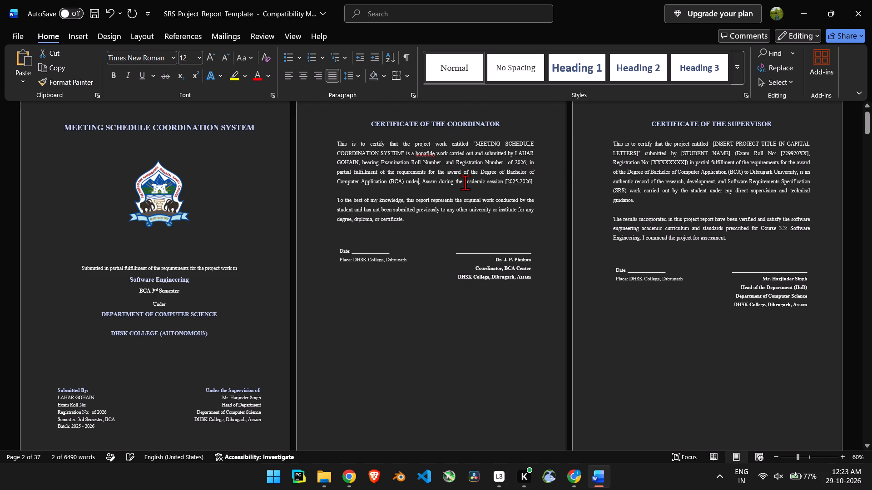
key(ctrl+v)
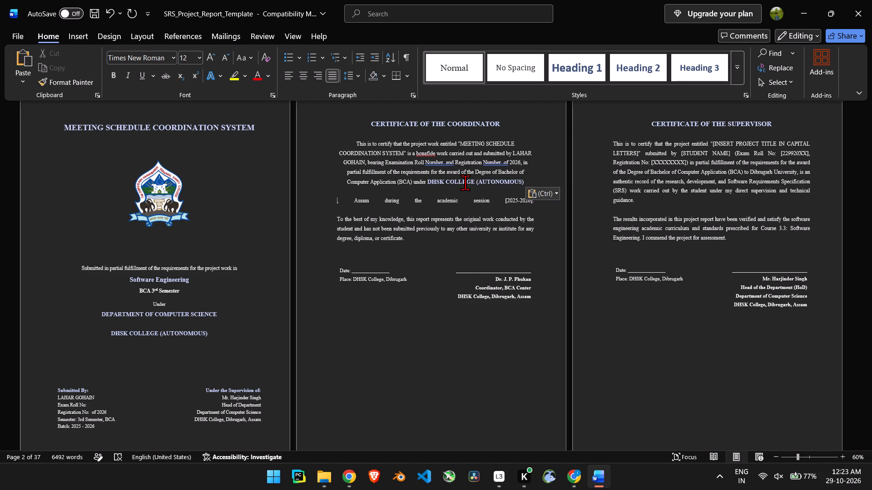
key(ctrl+z)
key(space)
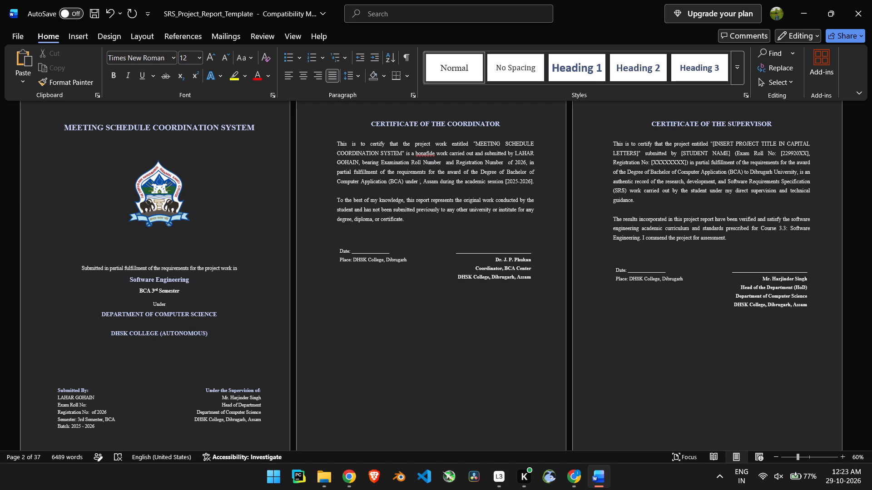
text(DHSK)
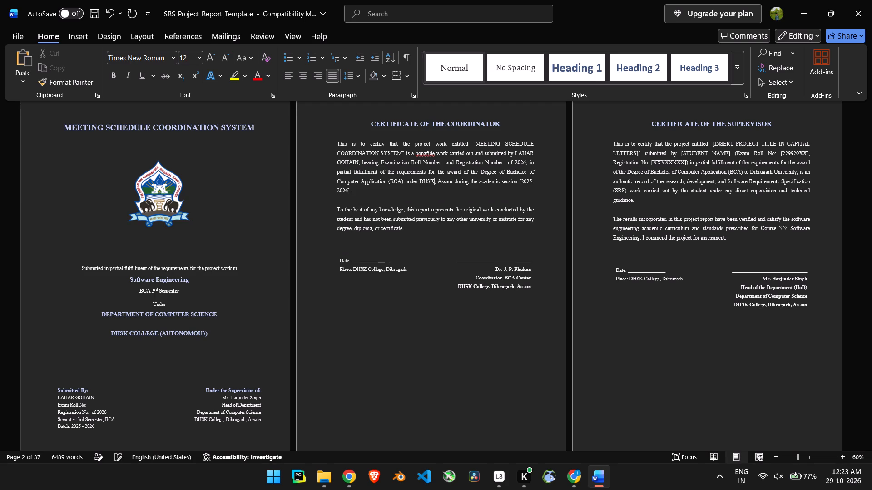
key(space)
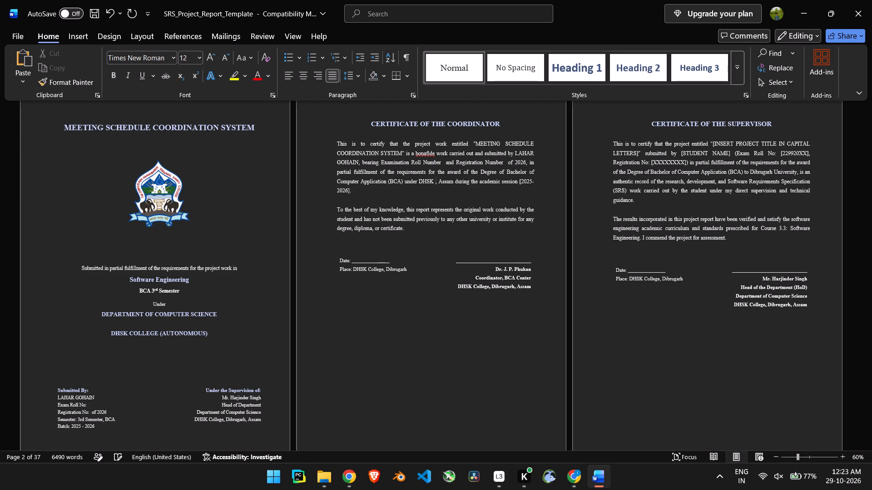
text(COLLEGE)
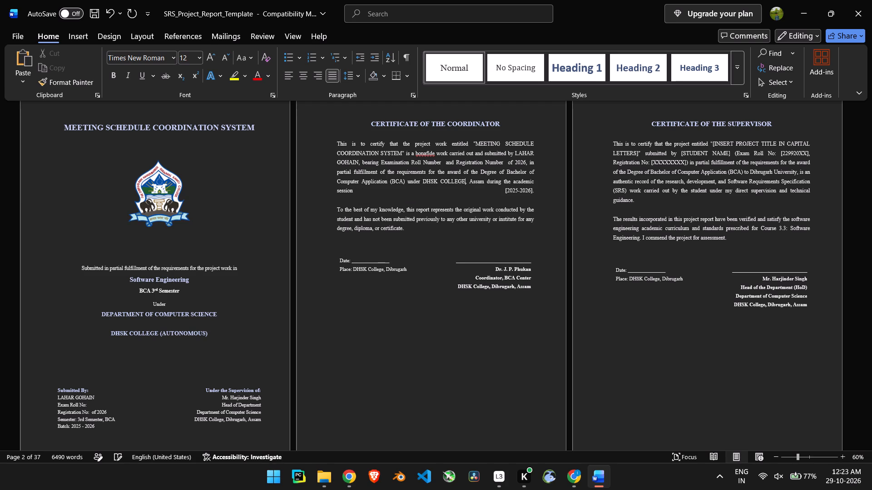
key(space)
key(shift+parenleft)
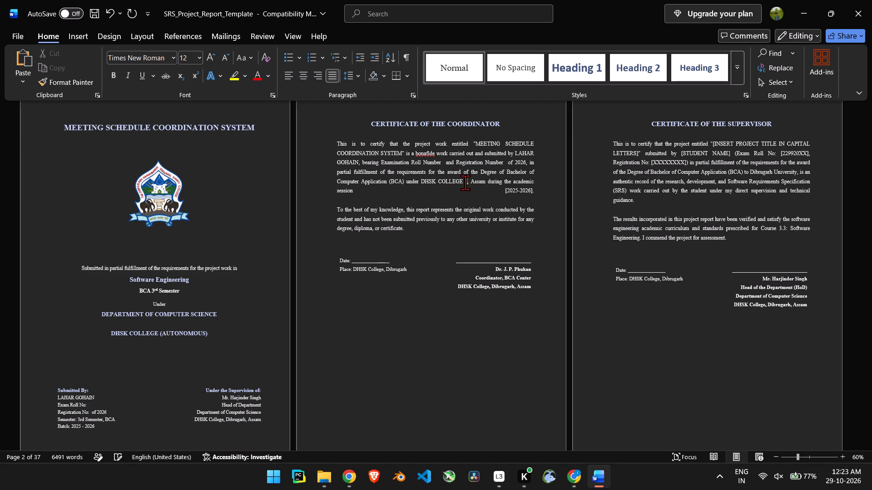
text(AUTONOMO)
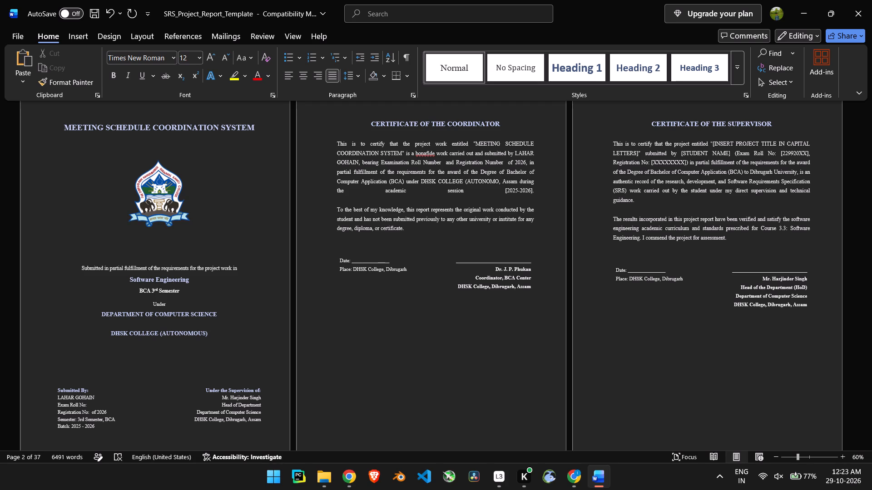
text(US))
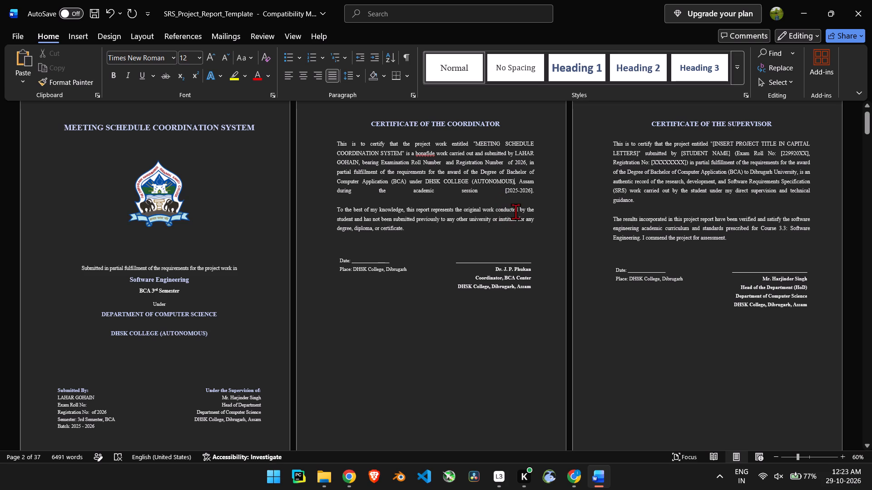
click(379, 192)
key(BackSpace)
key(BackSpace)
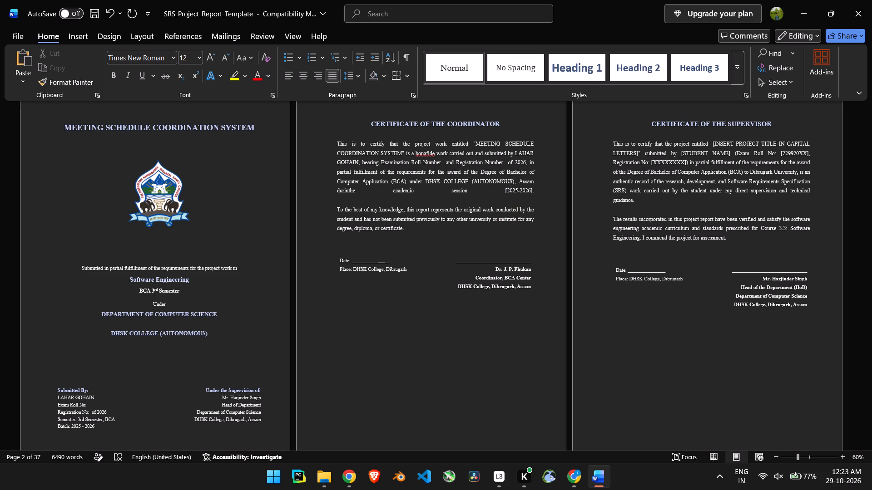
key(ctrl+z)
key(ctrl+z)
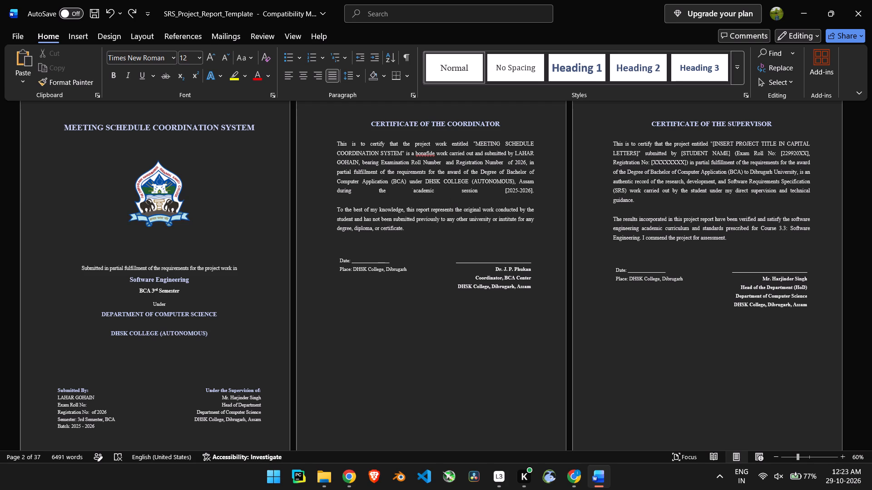
Delete the closing words "the academic session [2025-2026]." after "during" in the first paragraph of the Certificate of the Coordinator.
key(BackSpace)
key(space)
key(BackSpace)
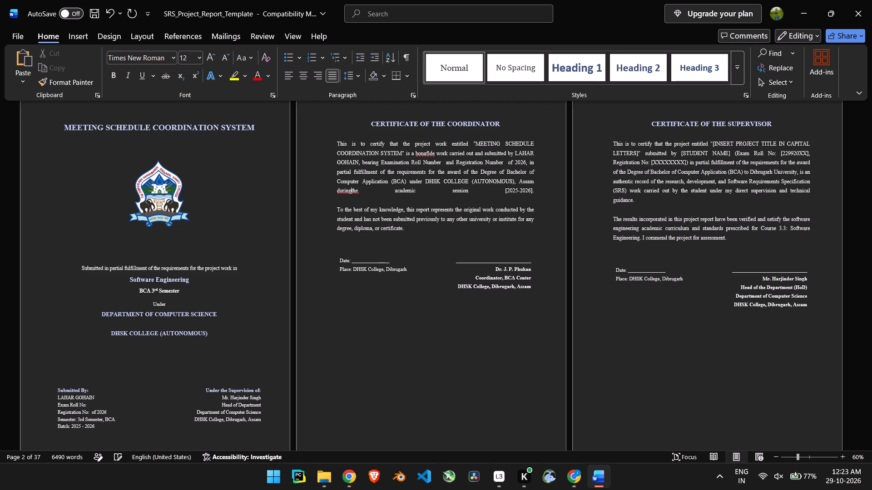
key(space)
key(BackSpace)
key(Right)
key(Right)
key(Right)
key(BackSpace)
key(BackSpace)
key(BackSpace)
key(Right)
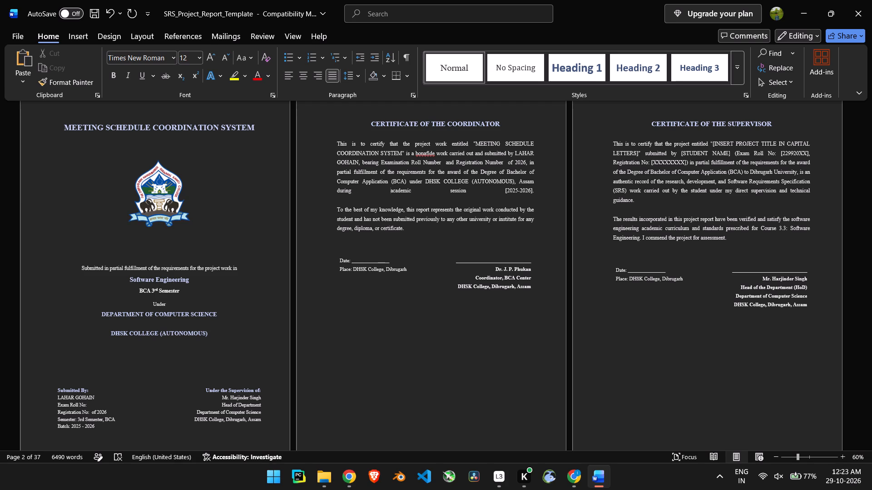
key(BackSpace)
key(Right)
key(Right)
key(Right)
key(Right)
key(Right)
key(Right)
key(Right)
key(Right)
key(Right)
key(Right)
key(Right)
key(Right)
key(Right)
key(Right)
key(Right)
key(Right)
key(Right)
key(Right)
key(Right)
key(Right)
key(Left)
key(Left)
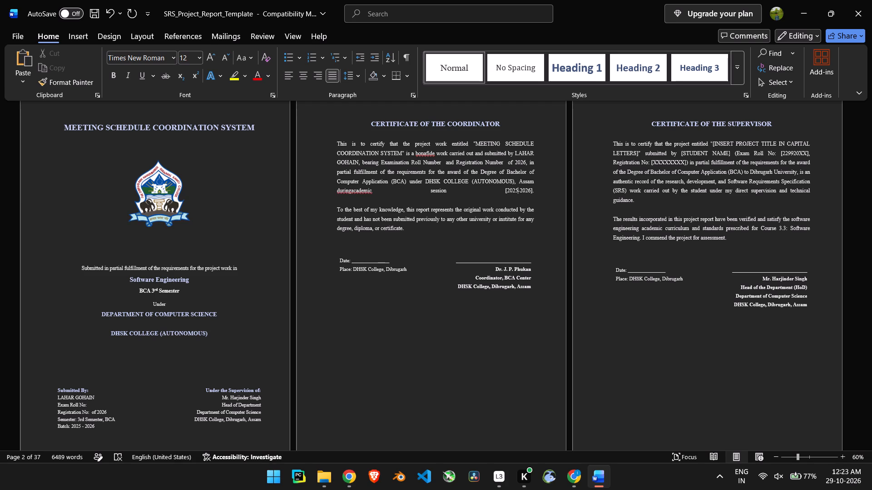
key(Right)
key(Right)
key(Right)
key(Right)
key(Right)
key(Right)
key(Right)
key(BackSpace)
key(BackSpace)
key(BackSpace)
key(BackSpace)
key(BackSpace)
key(BackSpace)
key(BackSpace)
key(BackSpace)
key(BackSpace)
key(BackSpace)
key(BackSpace)
key(BackSpace)
key(BackSpace)
key(BackSpace)
key(BackSpace)
key(BackSpace)
key(BackSpace)
key(BackSpace)
key(BackSpace)
key(BackSpace)
key(BackSpace)
key(BackSpace)
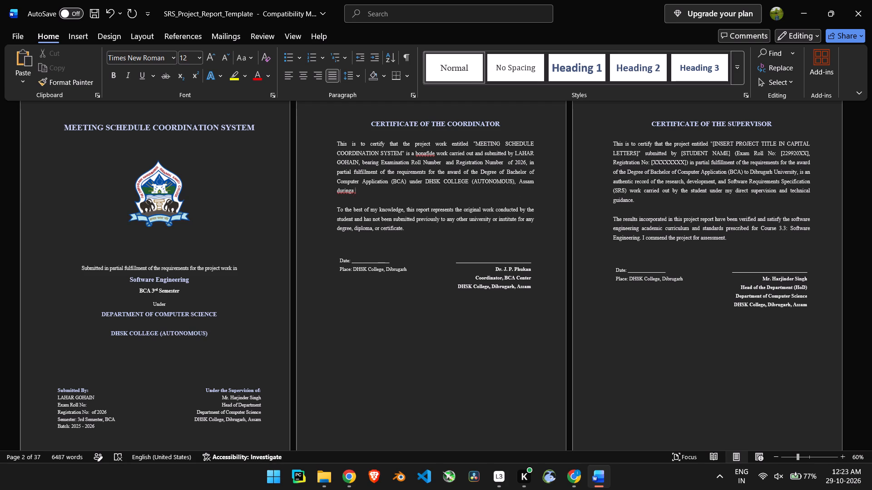
key(BackSpace)
Add "the" in lowercase after "during" at the end of the Certificate of the Coordinator's first paragraph.
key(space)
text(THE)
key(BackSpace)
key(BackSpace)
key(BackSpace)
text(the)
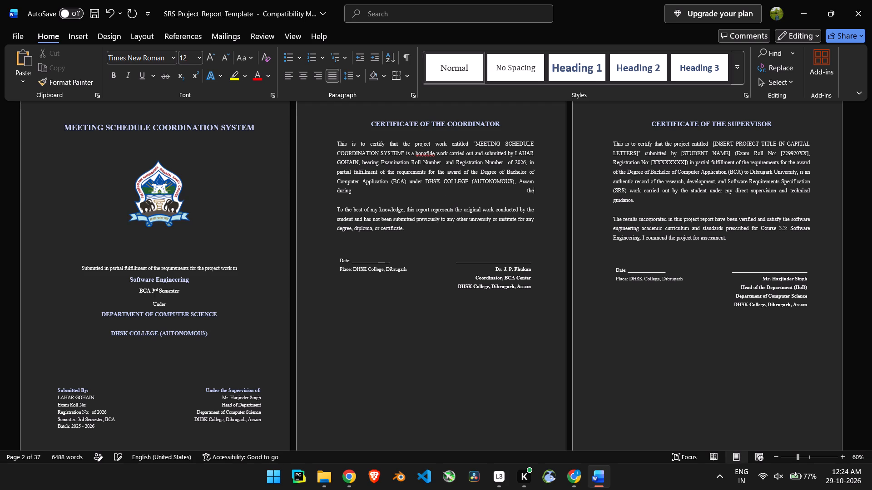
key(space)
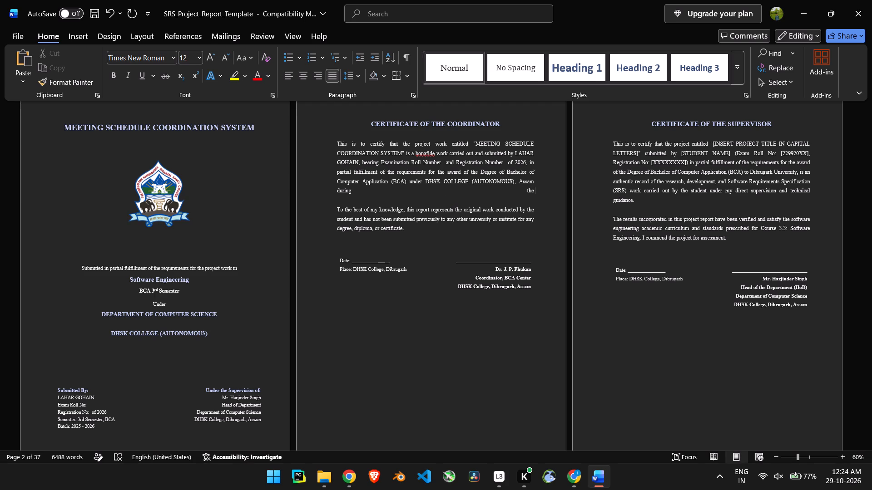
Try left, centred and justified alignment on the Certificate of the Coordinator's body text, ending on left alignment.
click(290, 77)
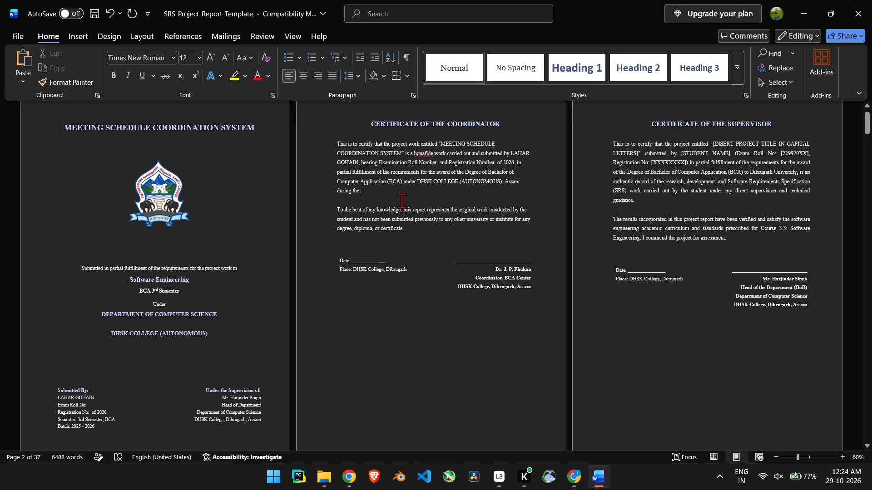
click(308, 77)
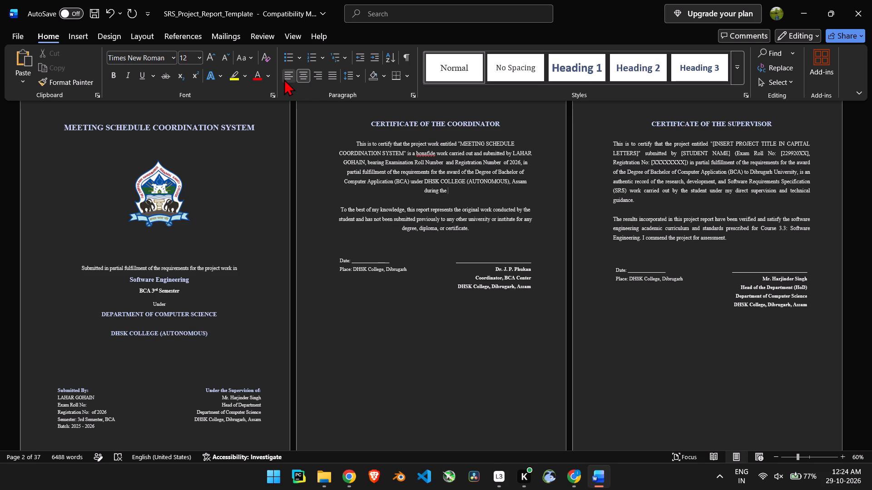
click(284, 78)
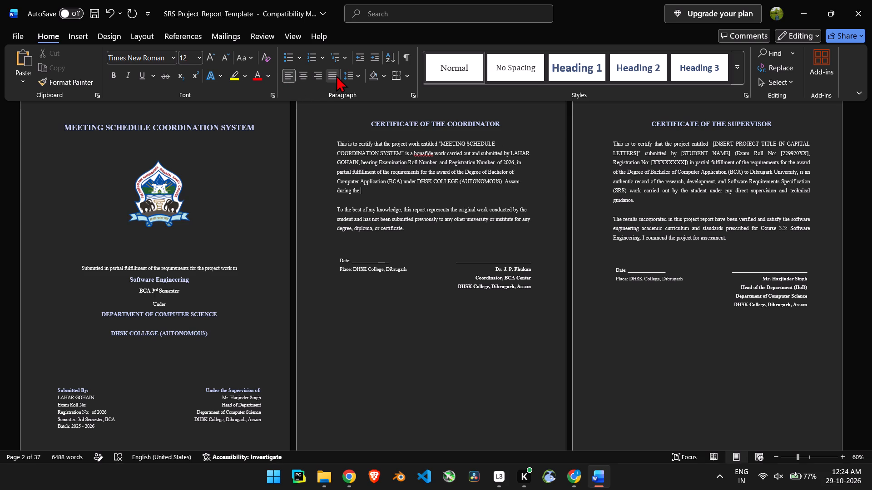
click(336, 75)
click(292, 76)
Complete the Certificate of the Coordinator's first paragraph after "during the" with "academic session 2025 - 2026.", without brackets.
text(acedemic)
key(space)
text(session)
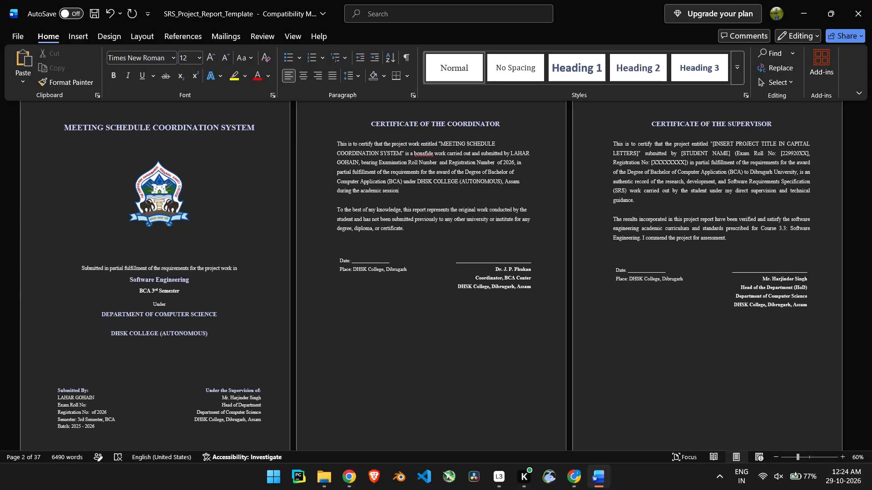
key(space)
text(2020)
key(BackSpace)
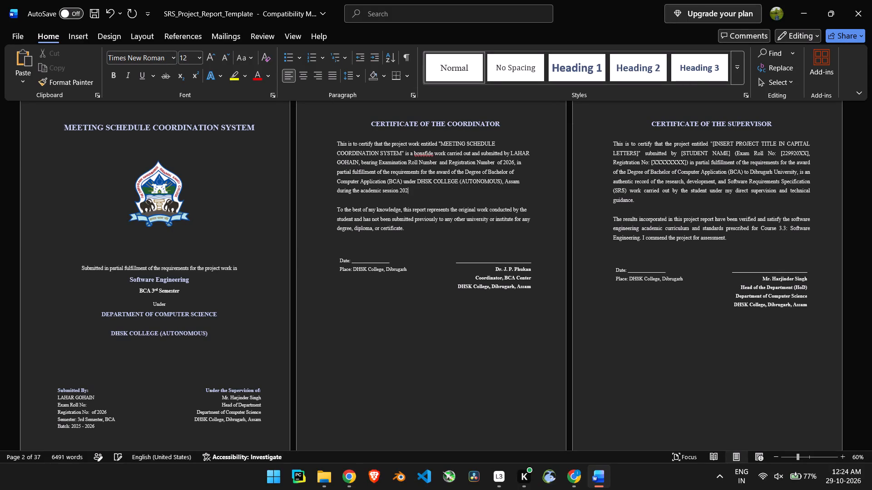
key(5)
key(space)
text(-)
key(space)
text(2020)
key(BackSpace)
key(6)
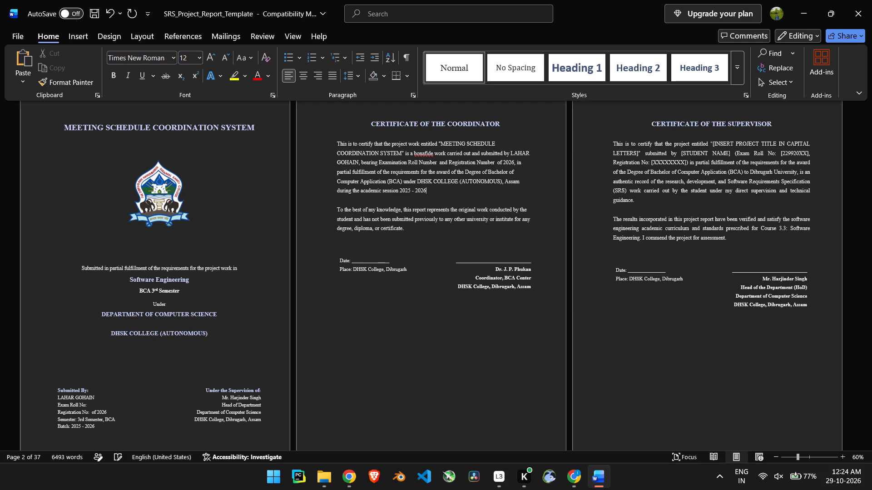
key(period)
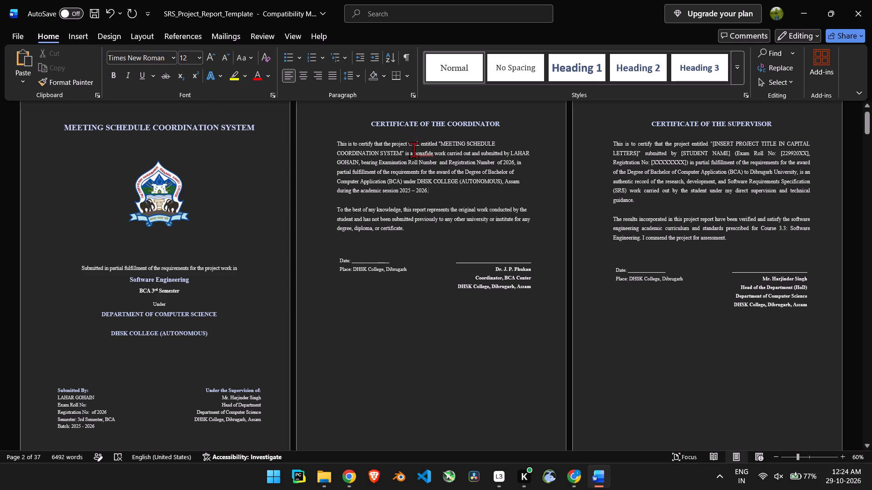
Compare justified, left and centred alignment on the Certificate of the Coordinator's body text, and settle on justified.
click(331, 77)
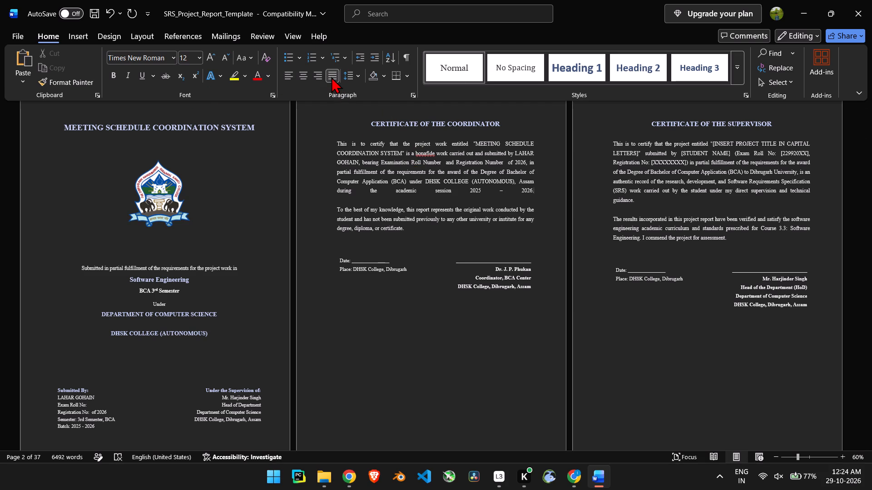
click(292, 77)
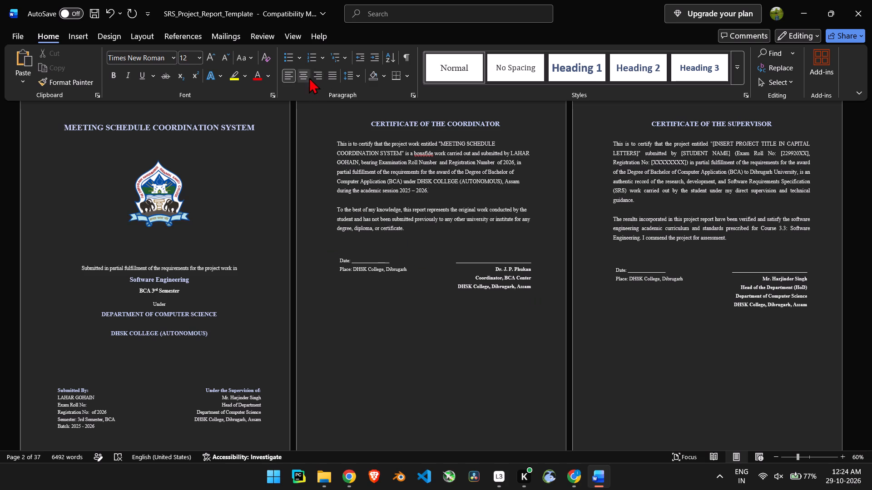
click(330, 77)
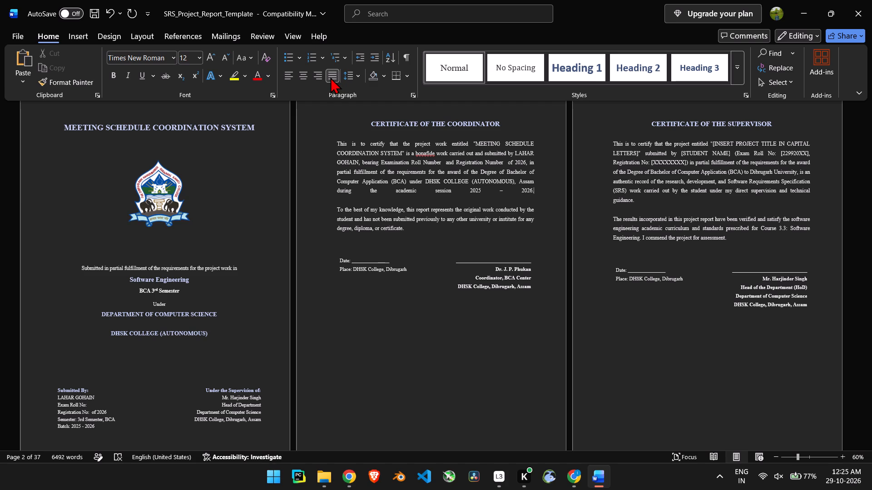
click(287, 72)
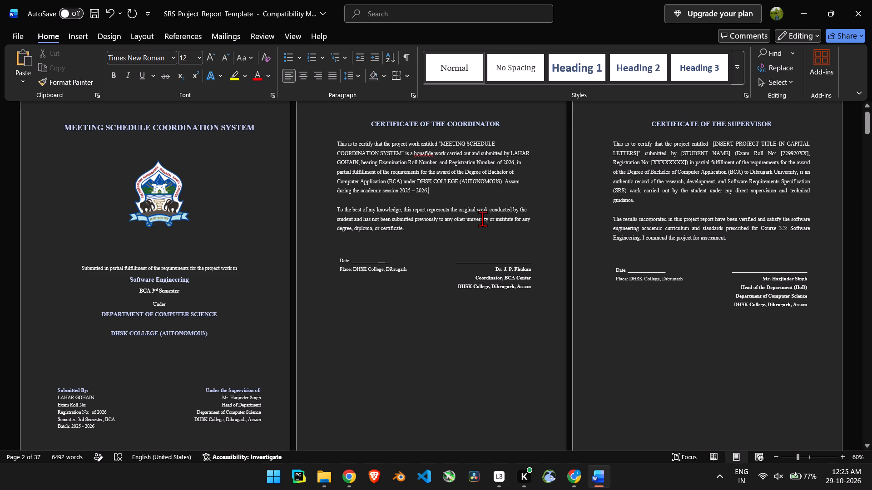
click(304, 81)
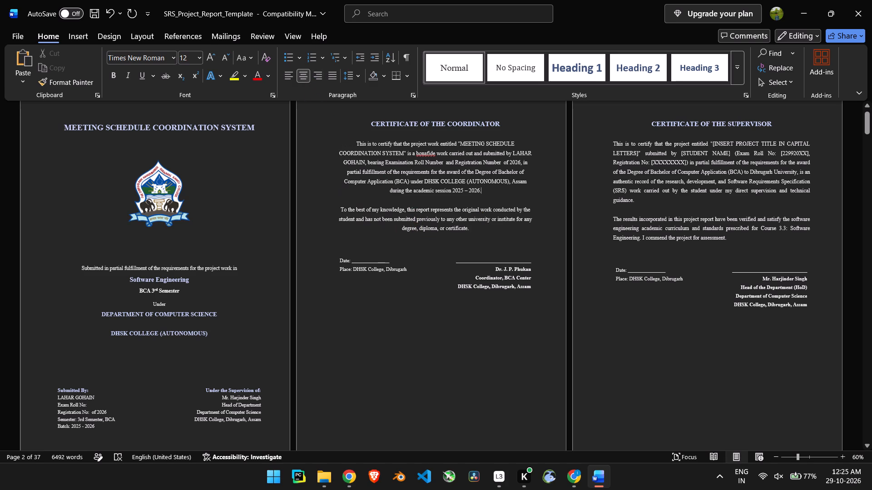
click(289, 79)
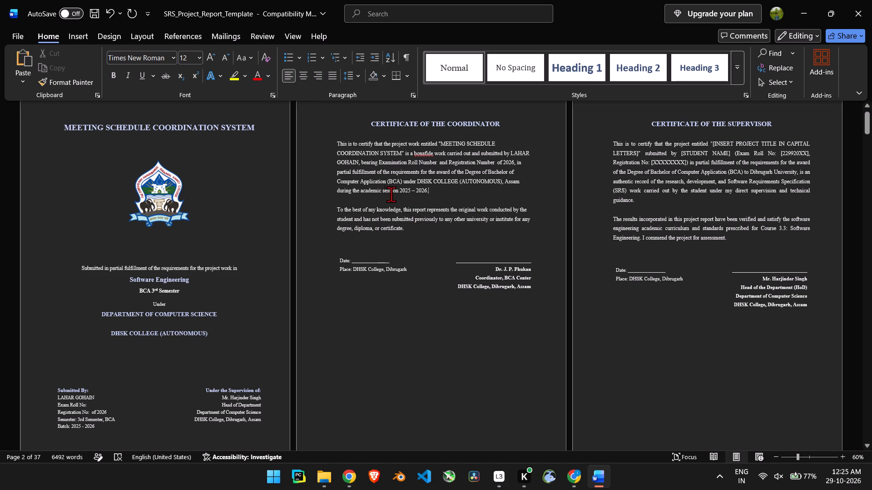
click(304, 71)
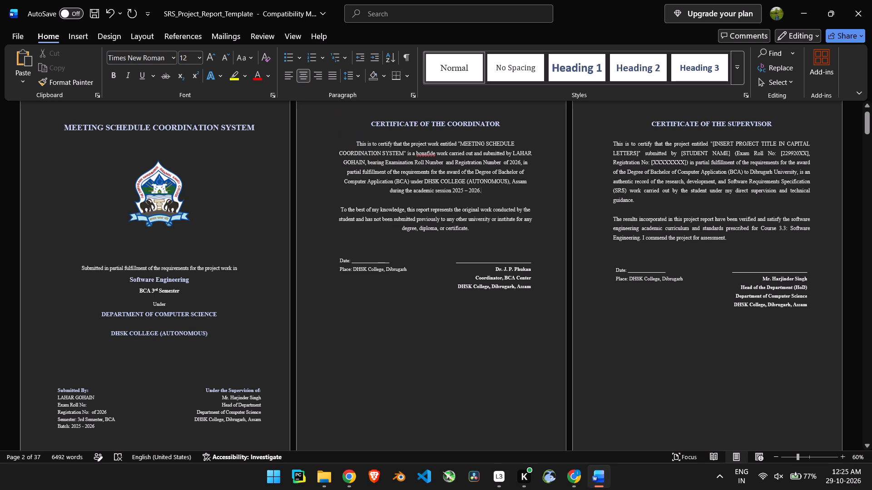
click(332, 77)
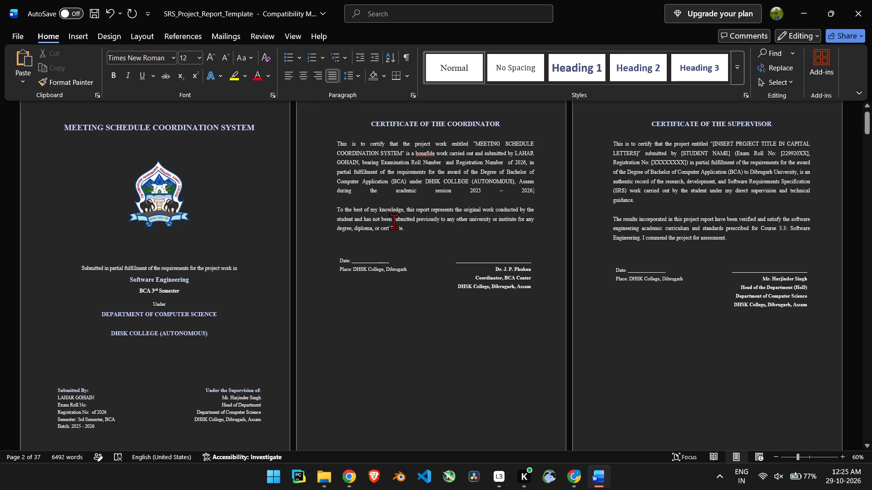
Look through the front-matter pages from the certificates to the Table of Contents.
scroll(486, 288, down, 7)
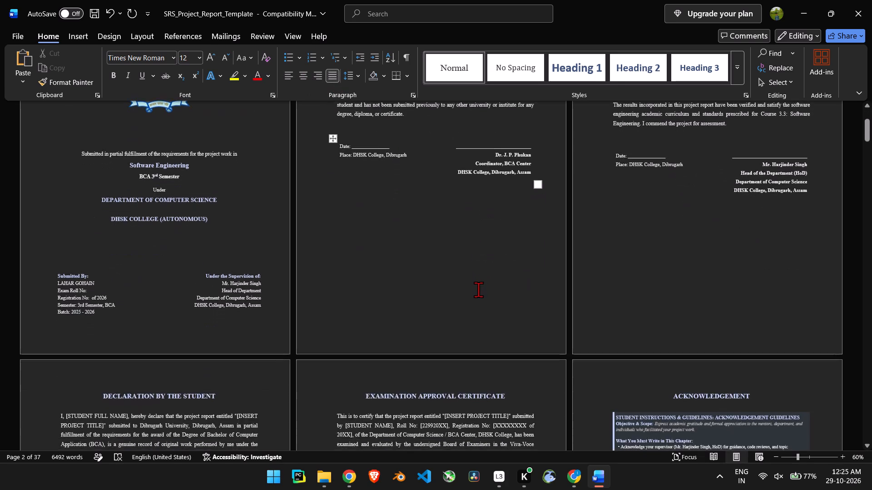
scroll(478, 289, down, 5)
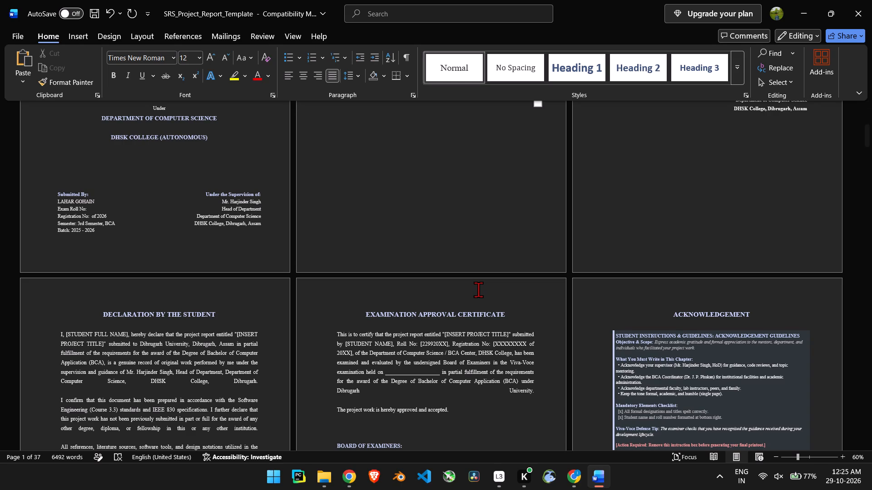
scroll(477, 289, down, 9)
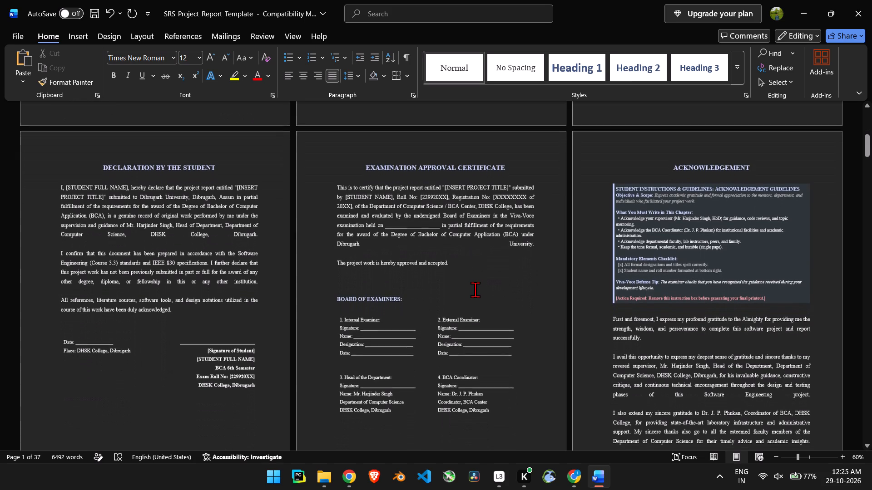
scroll(475, 289, down, 5)
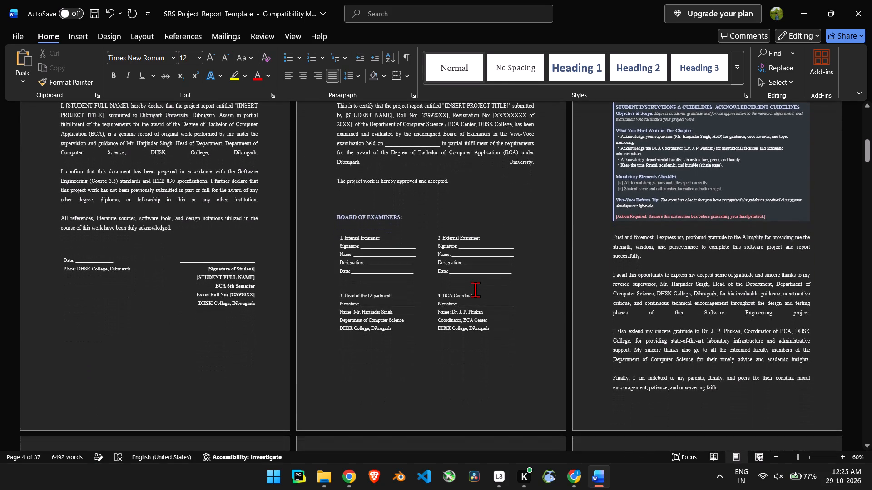
scroll(475, 289, down, 15)
scroll(475, 289, down, 8)
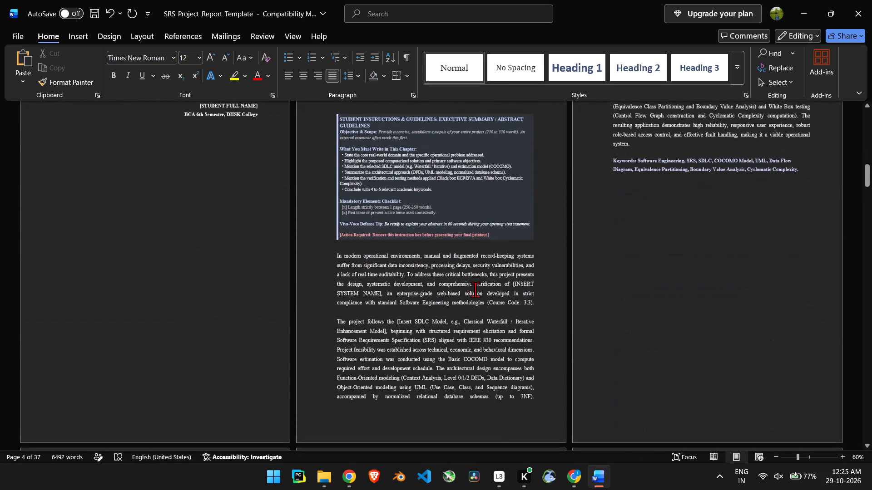
scroll(475, 289, down, 8)
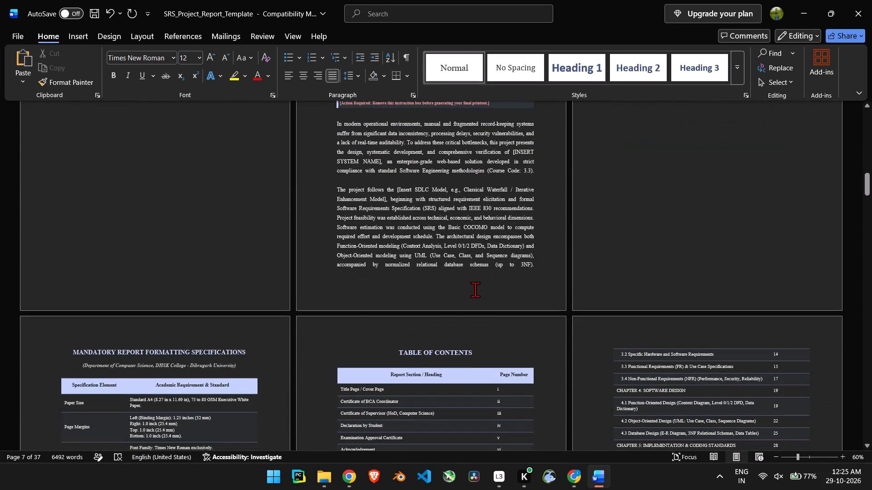
scroll(475, 289, down, 6)
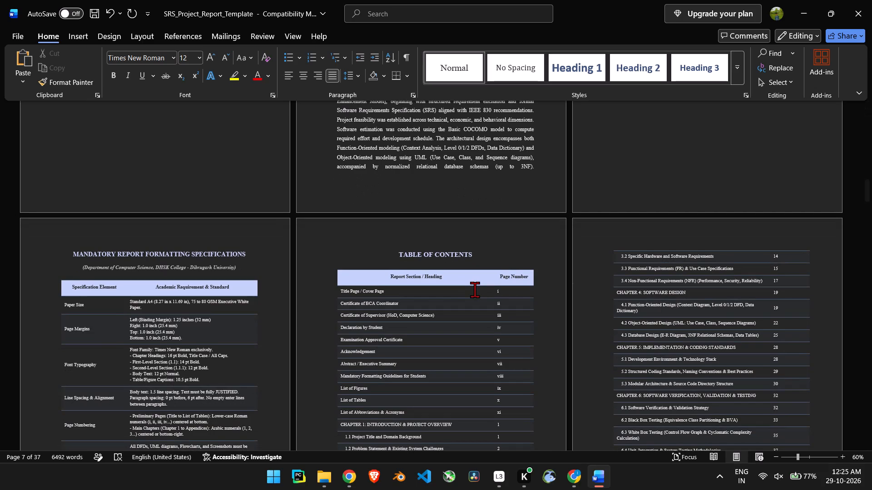
scroll(475, 289, up, 3)
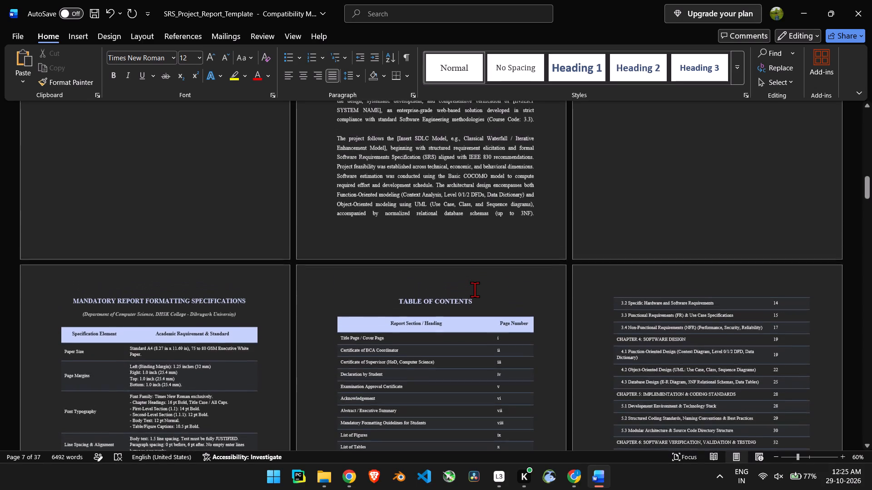
scroll(475, 289, up, 15)
scroll(475, 289, down, 1)
scroll(475, 289, up, 15)
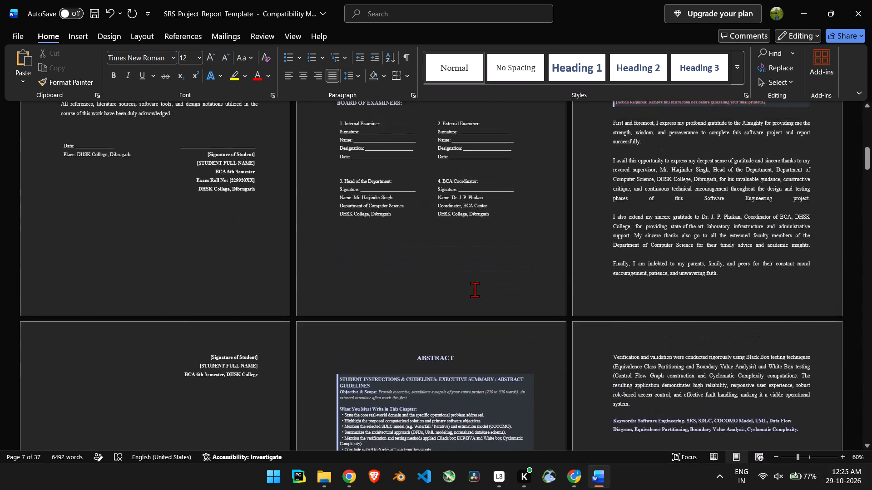
scroll(475, 289, up, 8)
scroll(475, 289, down, 1)
scroll(475, 289, up, 20)
scroll(475, 289, up, 9)
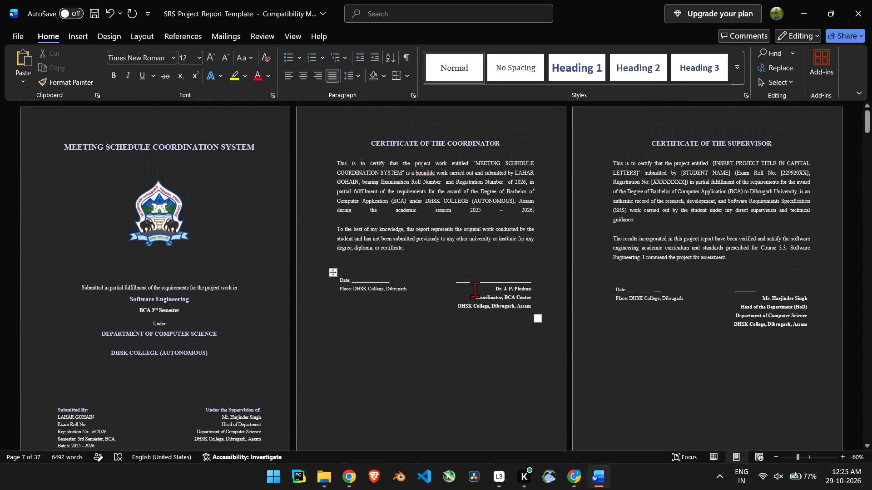
scroll(475, 289, up, 7)
Try justified alignment on the page-break line below the Certificate of the Coordinator's signature block, ending on left alignment.
click(422, 344)
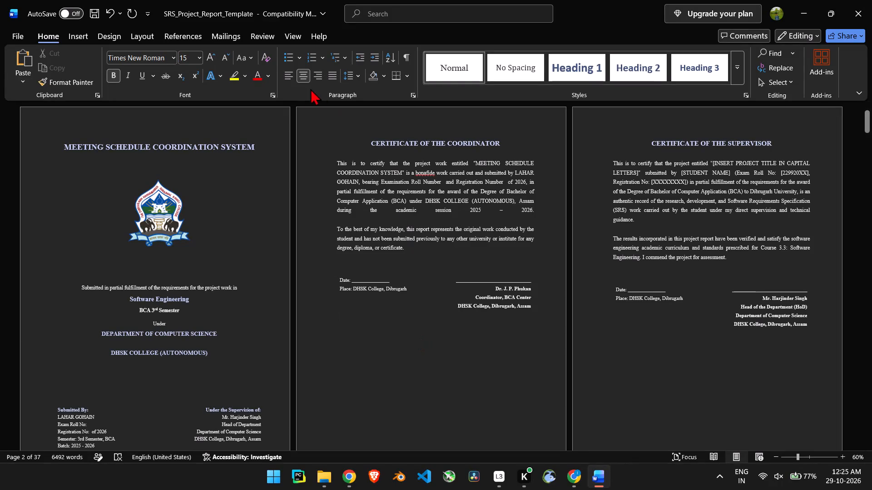
click(328, 77)
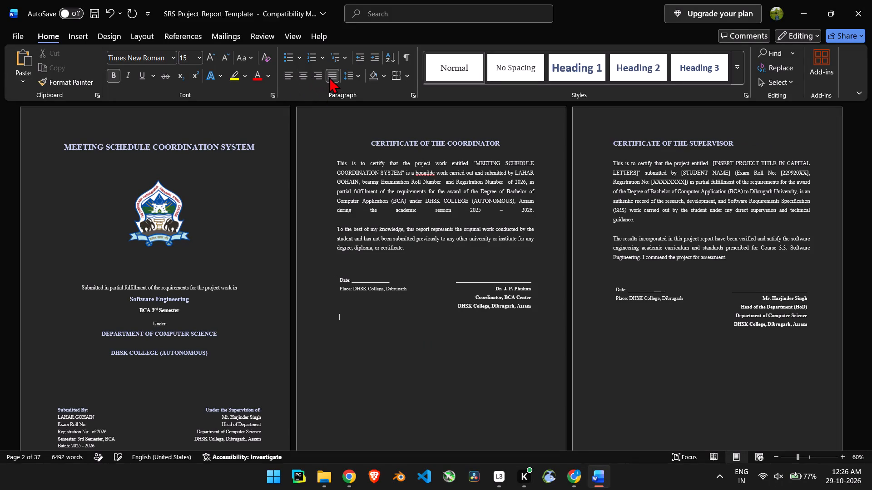
click(329, 77)
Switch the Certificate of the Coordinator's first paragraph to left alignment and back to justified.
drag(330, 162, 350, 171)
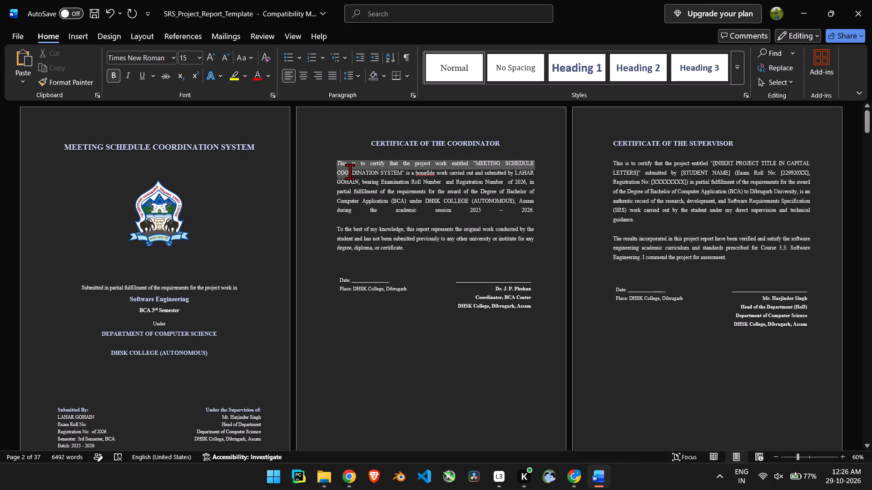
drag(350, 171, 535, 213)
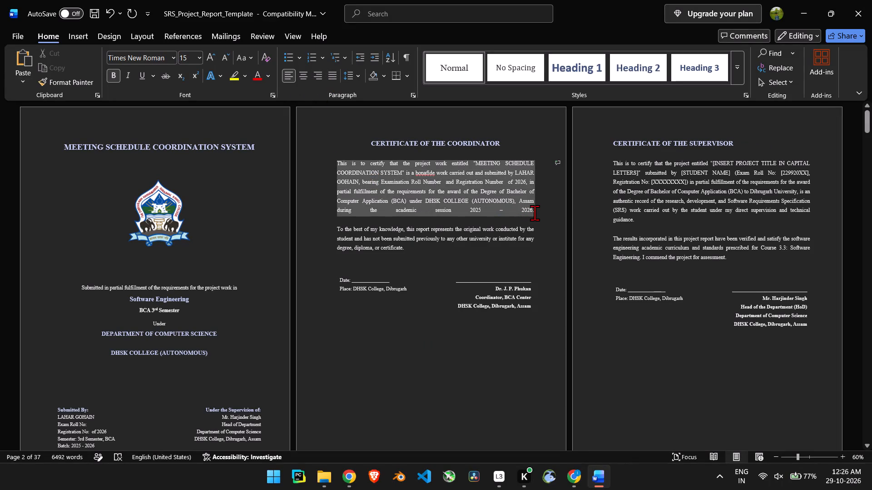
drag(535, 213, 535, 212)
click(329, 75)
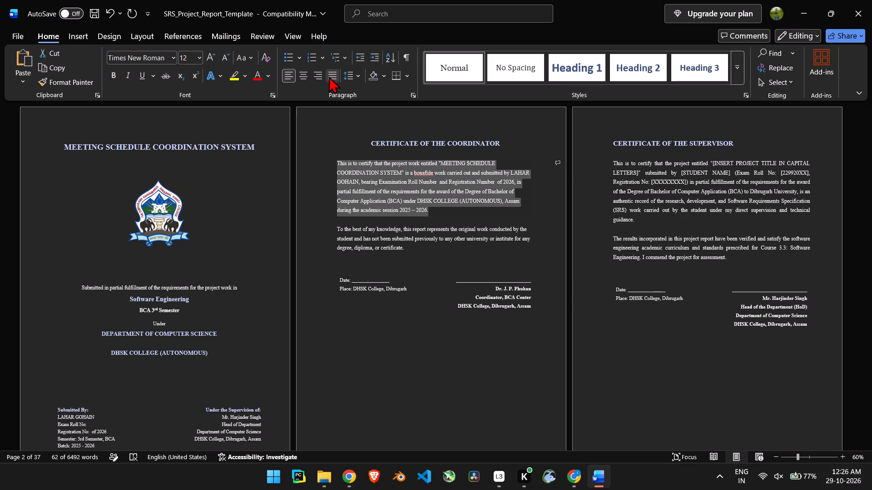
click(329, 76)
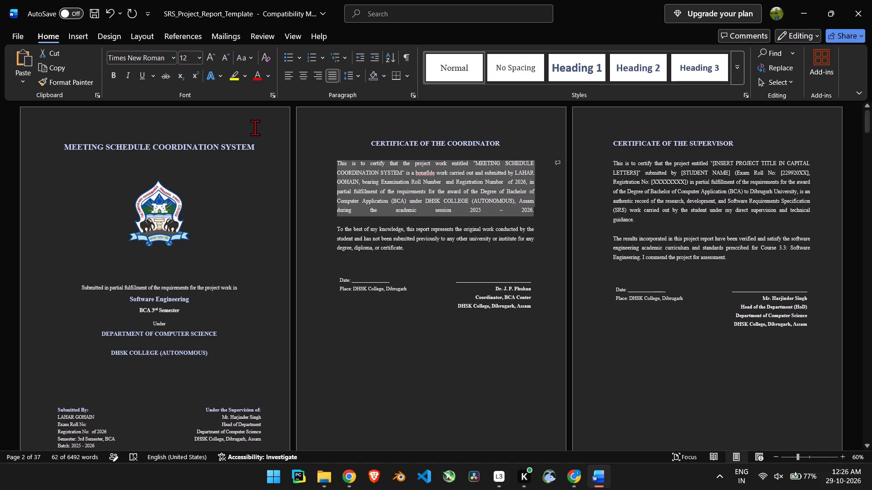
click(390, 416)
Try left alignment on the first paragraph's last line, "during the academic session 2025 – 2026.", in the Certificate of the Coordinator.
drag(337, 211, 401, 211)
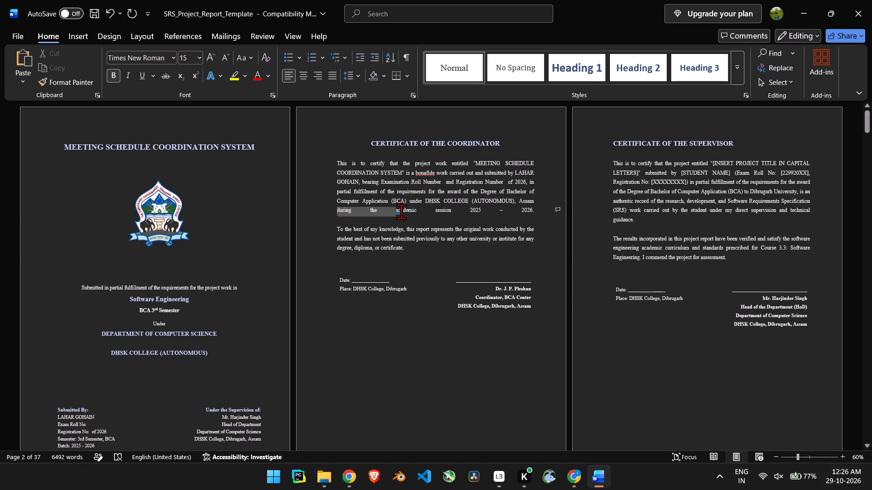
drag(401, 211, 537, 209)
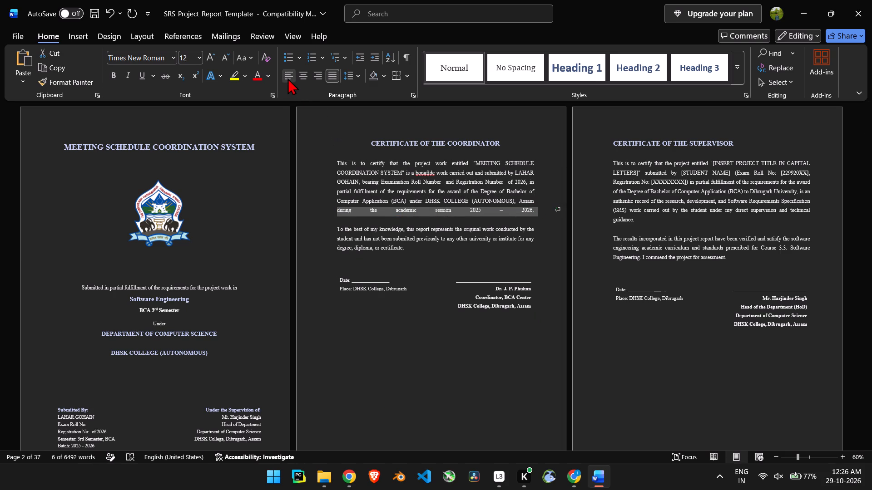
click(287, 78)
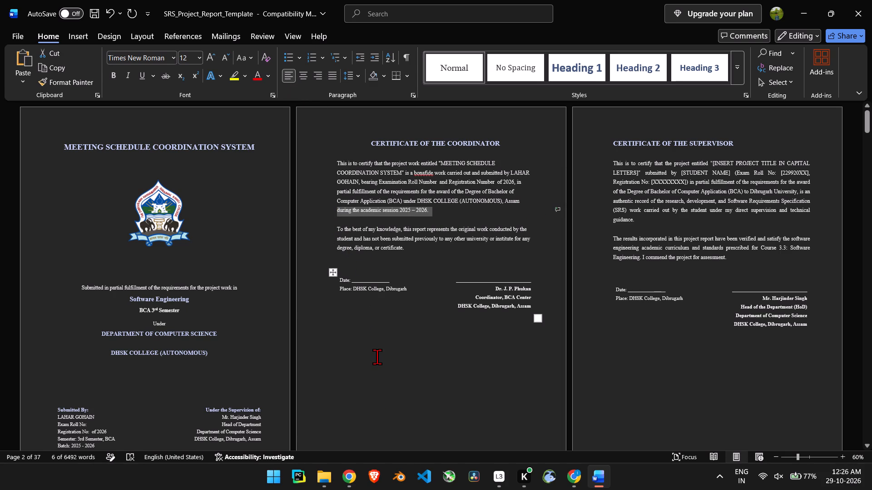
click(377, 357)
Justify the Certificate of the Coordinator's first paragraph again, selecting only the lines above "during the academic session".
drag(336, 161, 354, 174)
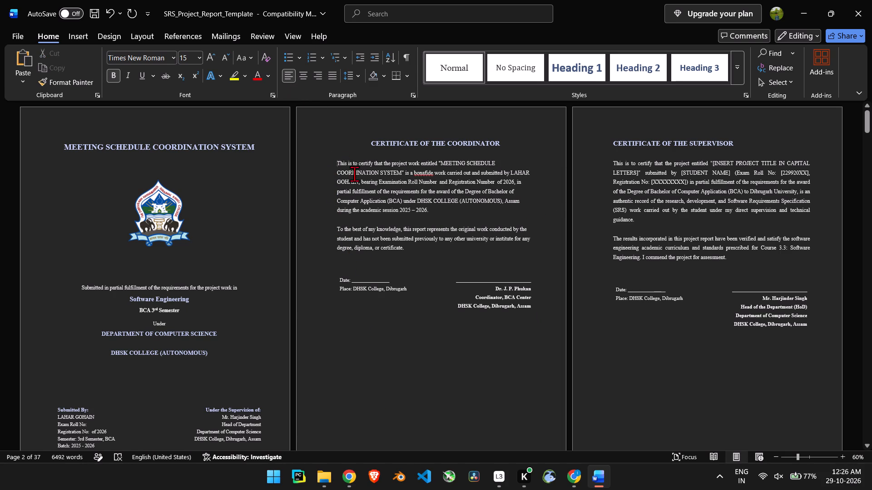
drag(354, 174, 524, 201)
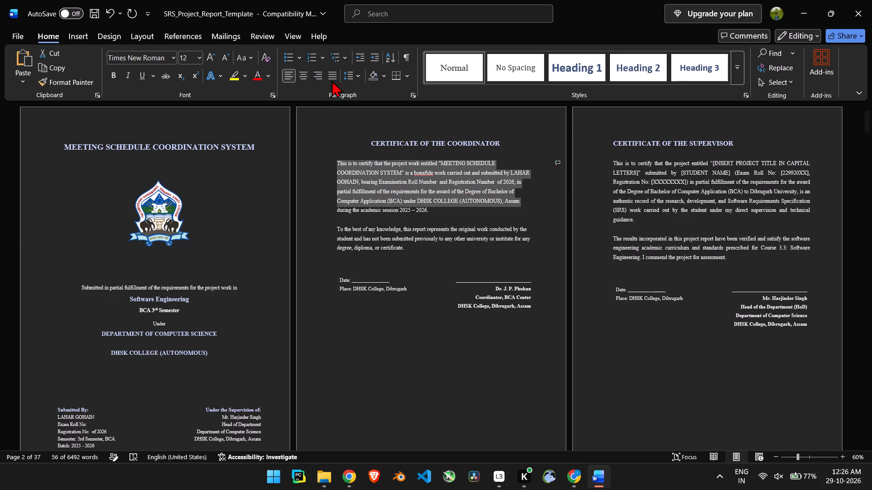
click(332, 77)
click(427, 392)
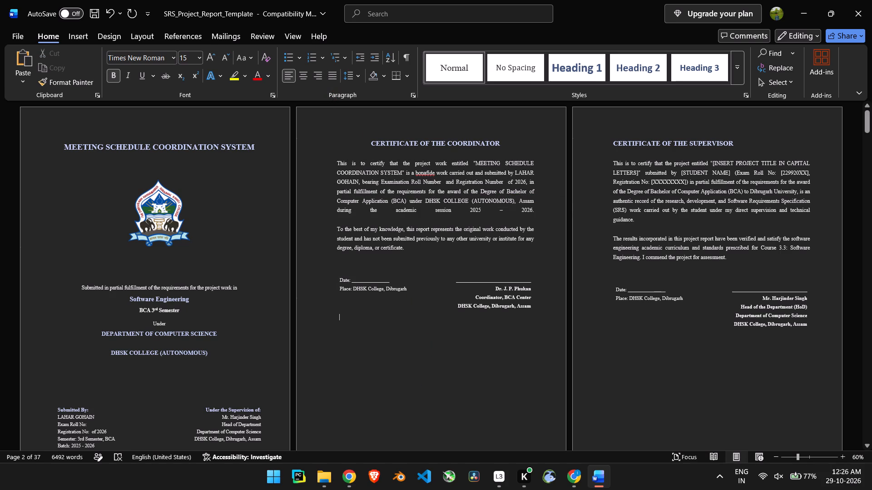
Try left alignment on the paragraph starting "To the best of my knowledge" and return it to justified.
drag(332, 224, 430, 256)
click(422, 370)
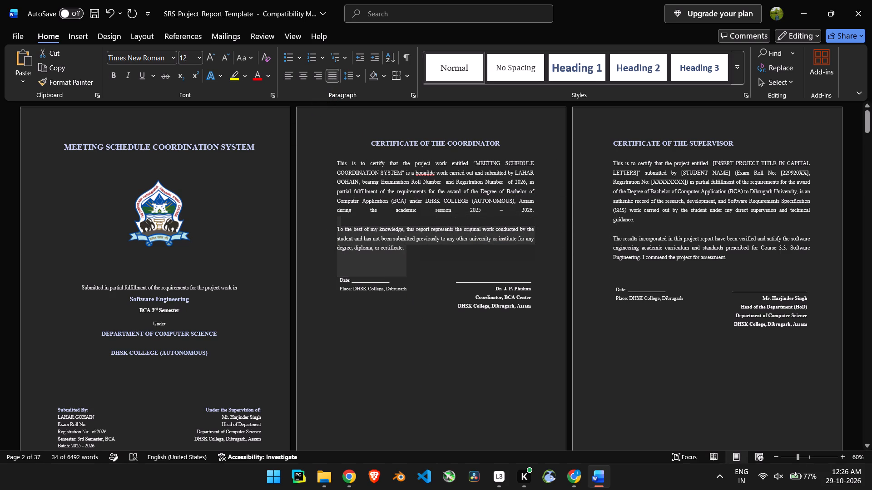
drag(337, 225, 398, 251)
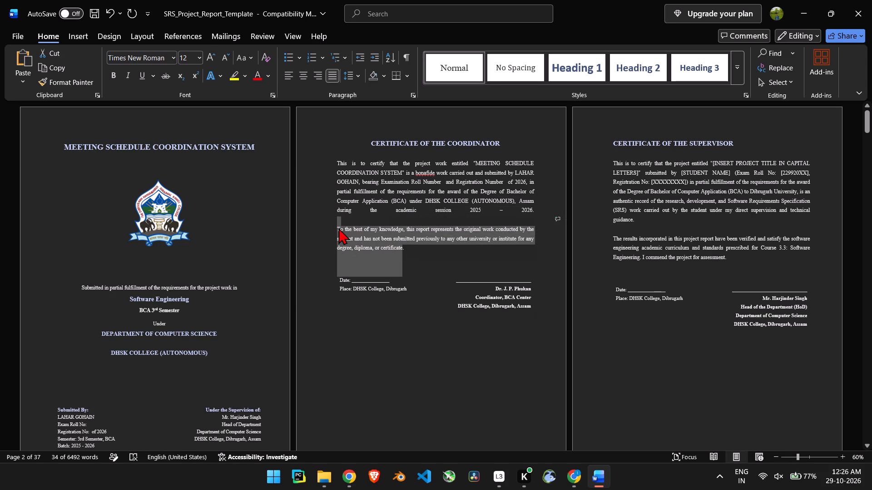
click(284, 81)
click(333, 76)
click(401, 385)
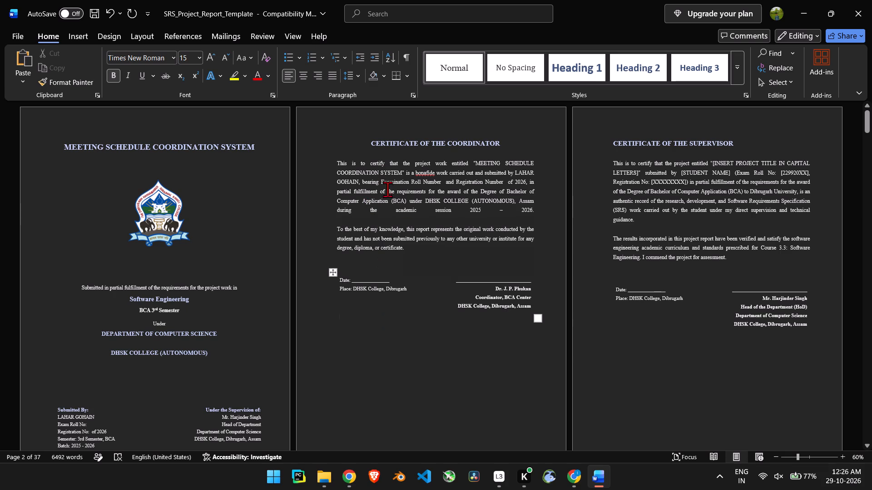
Check the alignment, indentation and spacing settings of the Certificate of the Coordinator's first paragraph.
click(388, 192)
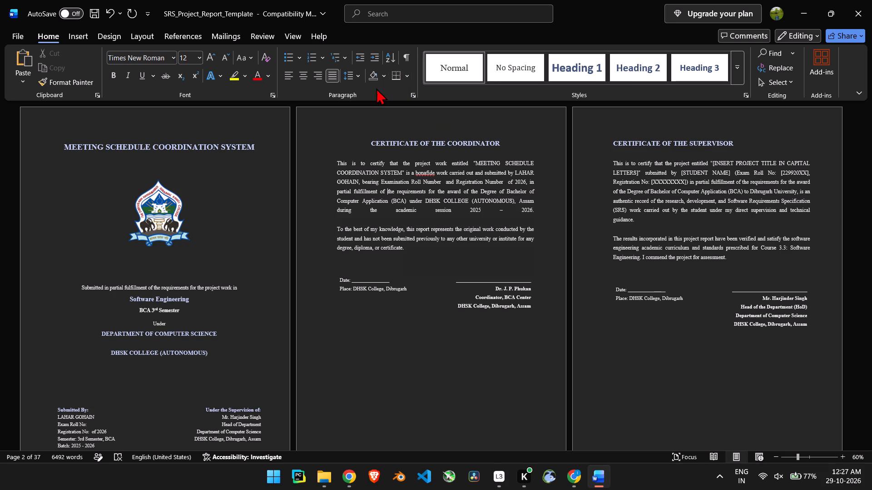
right_click(447, 186)
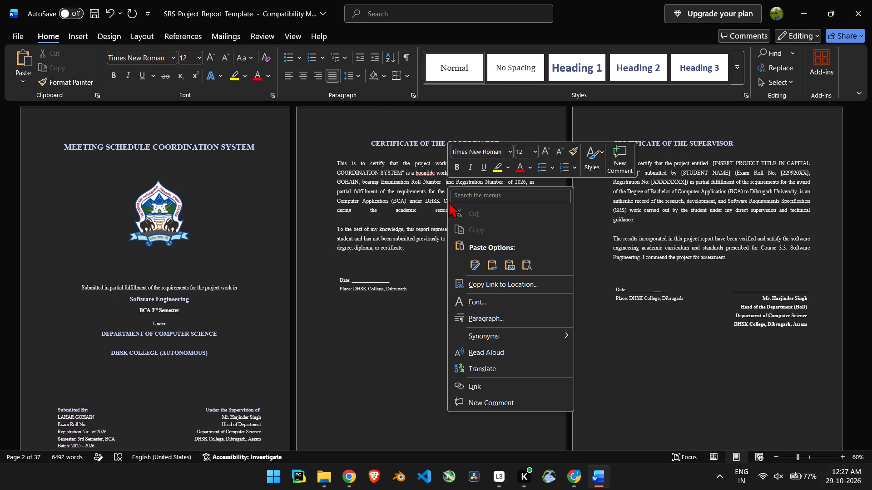
click(466, 317)
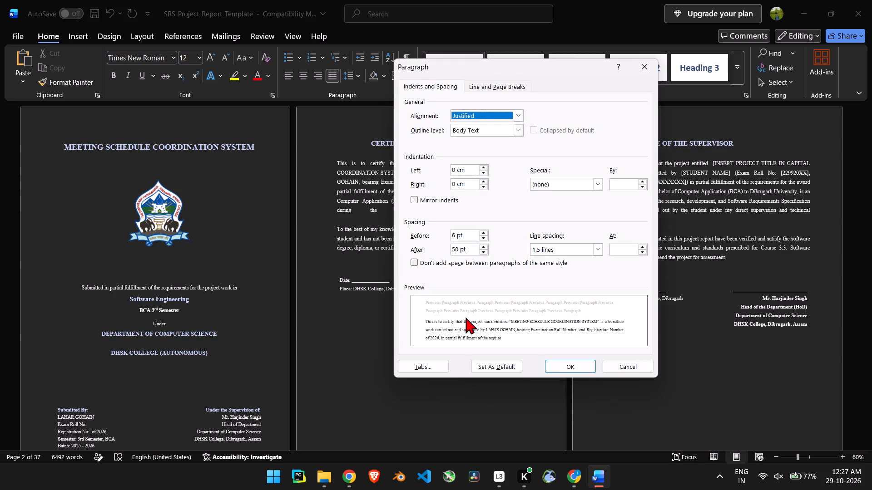
click(554, 365)
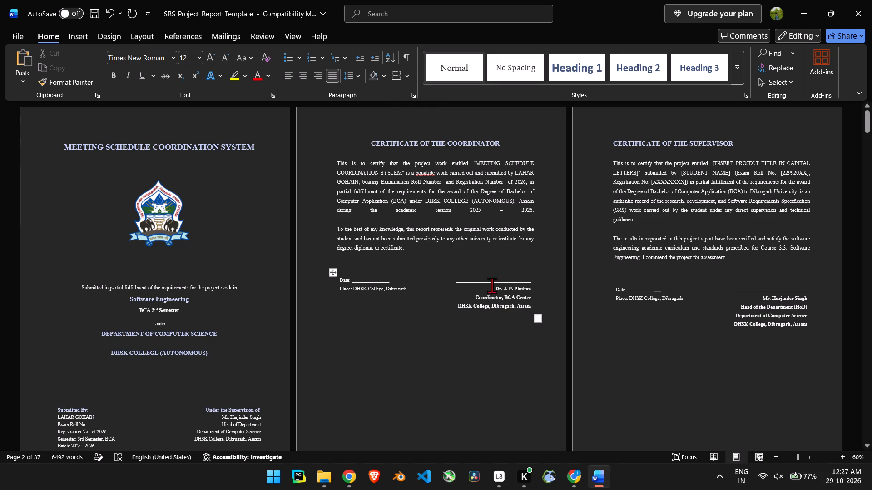
Turn on the display of paragraph marks and hidden formatting symbols throughout the document.
click(405, 52)
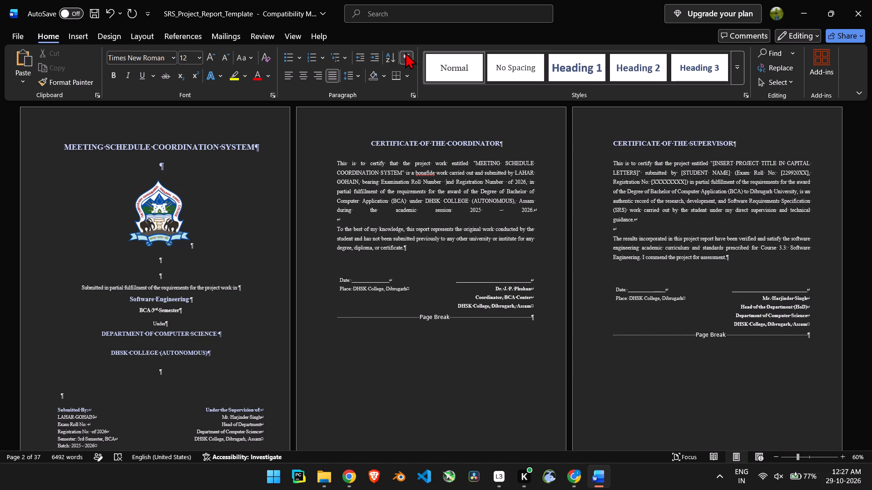
click(405, 52)
click(405, 52)
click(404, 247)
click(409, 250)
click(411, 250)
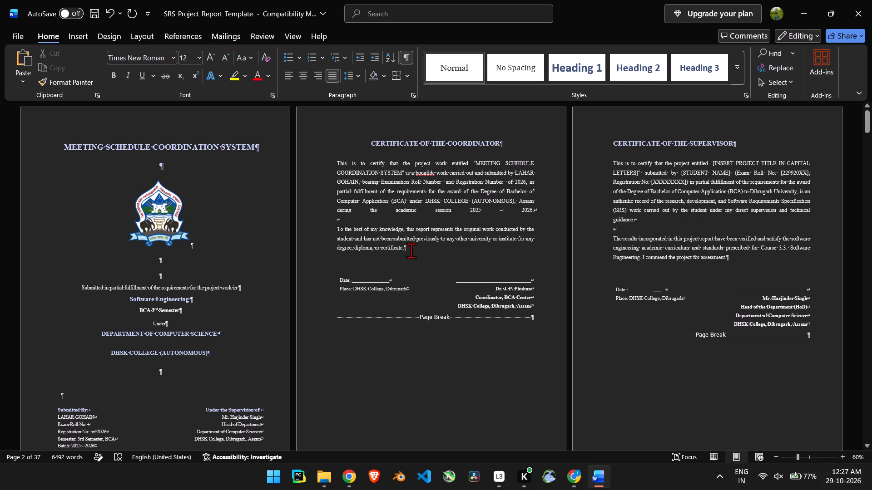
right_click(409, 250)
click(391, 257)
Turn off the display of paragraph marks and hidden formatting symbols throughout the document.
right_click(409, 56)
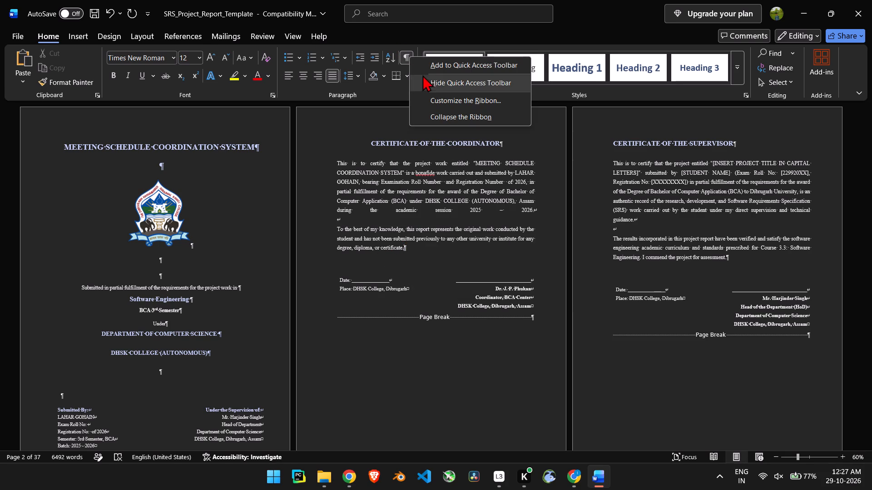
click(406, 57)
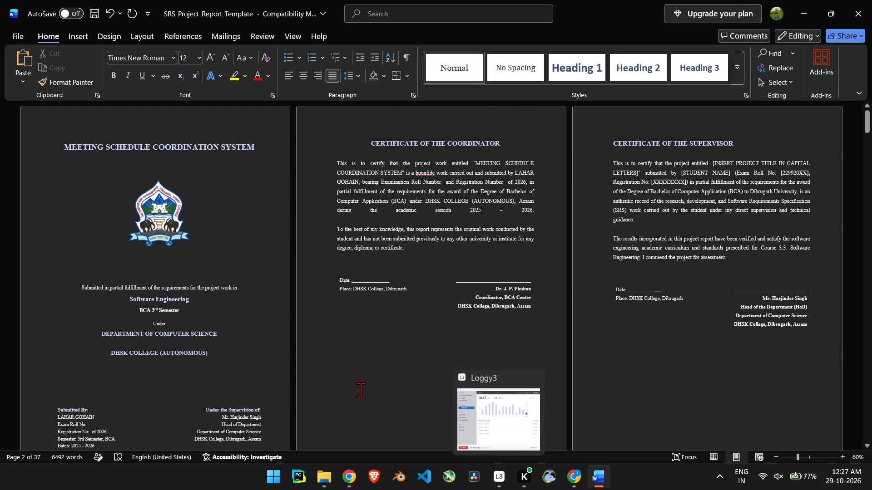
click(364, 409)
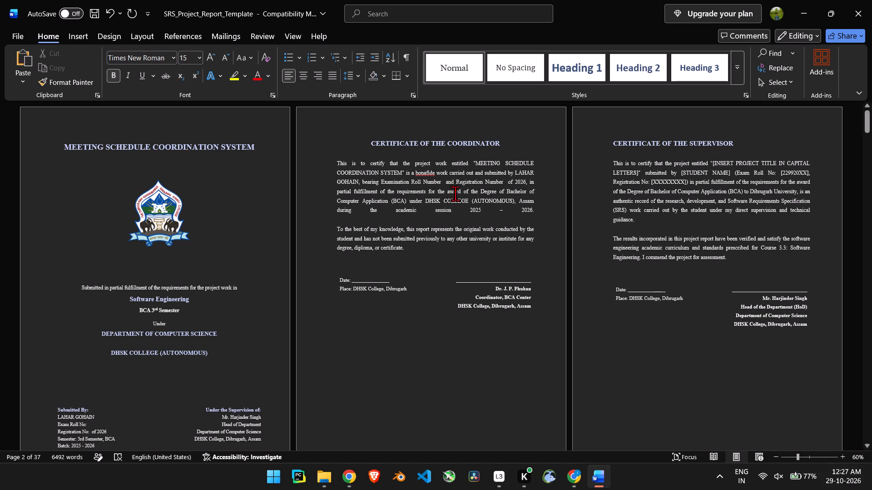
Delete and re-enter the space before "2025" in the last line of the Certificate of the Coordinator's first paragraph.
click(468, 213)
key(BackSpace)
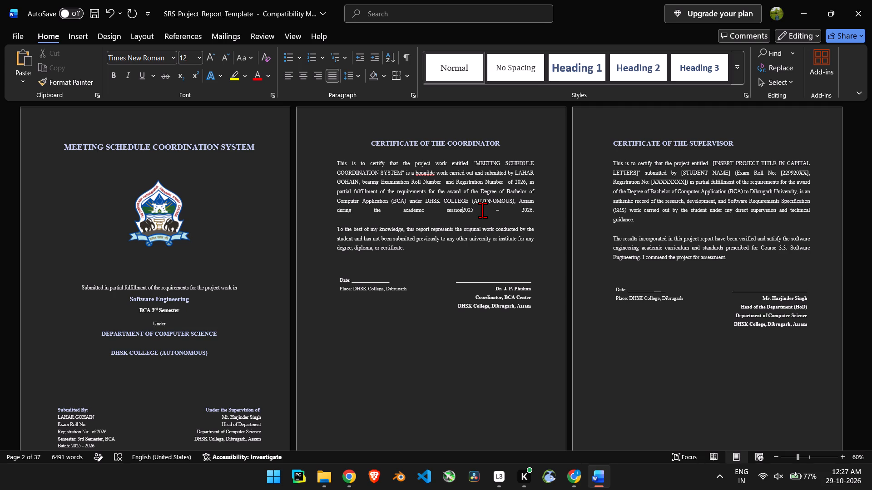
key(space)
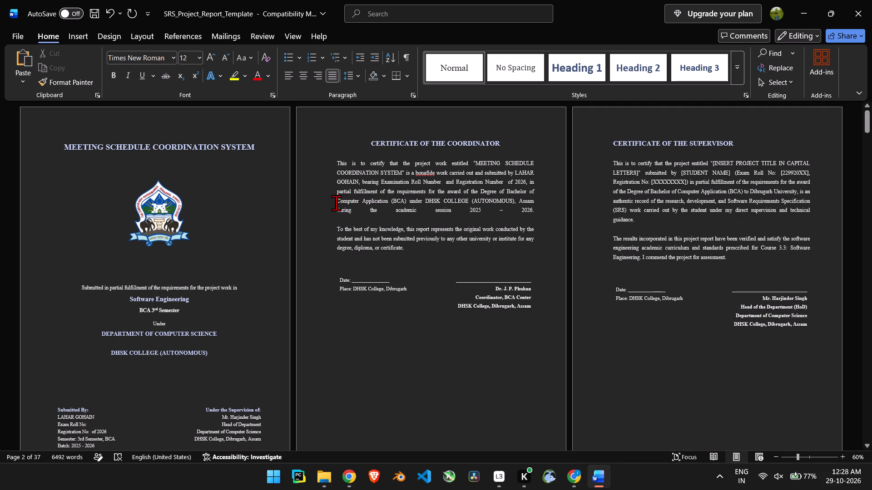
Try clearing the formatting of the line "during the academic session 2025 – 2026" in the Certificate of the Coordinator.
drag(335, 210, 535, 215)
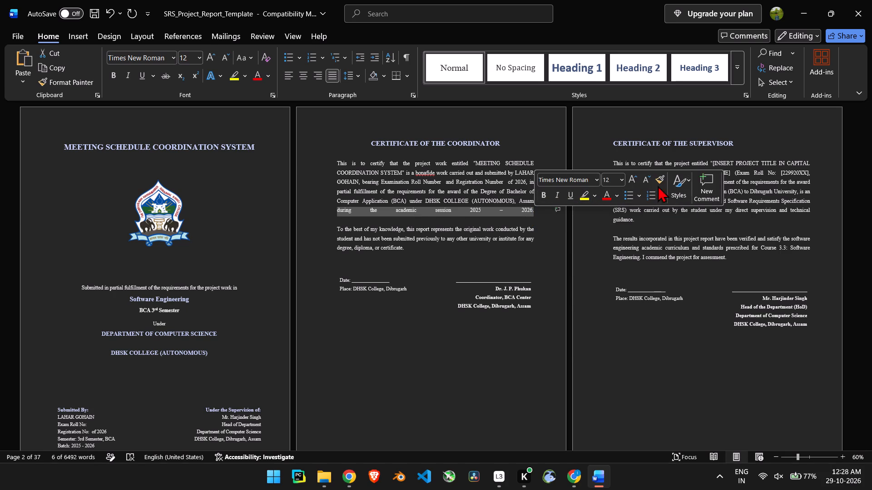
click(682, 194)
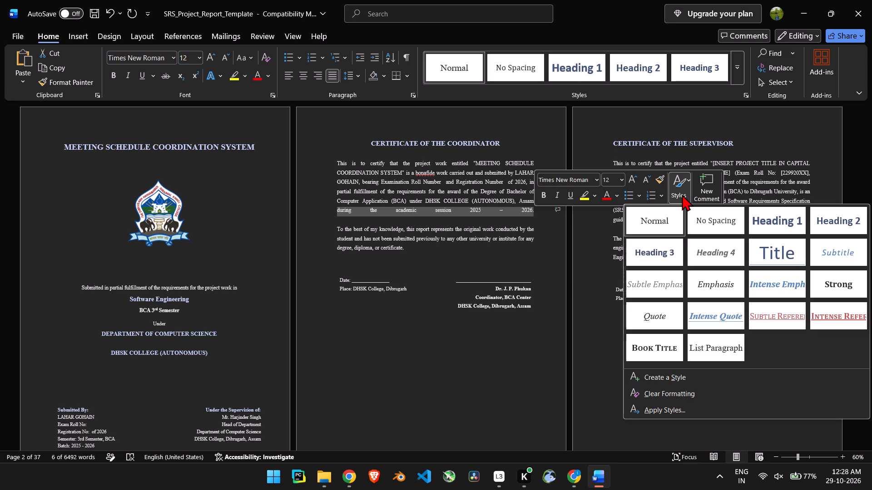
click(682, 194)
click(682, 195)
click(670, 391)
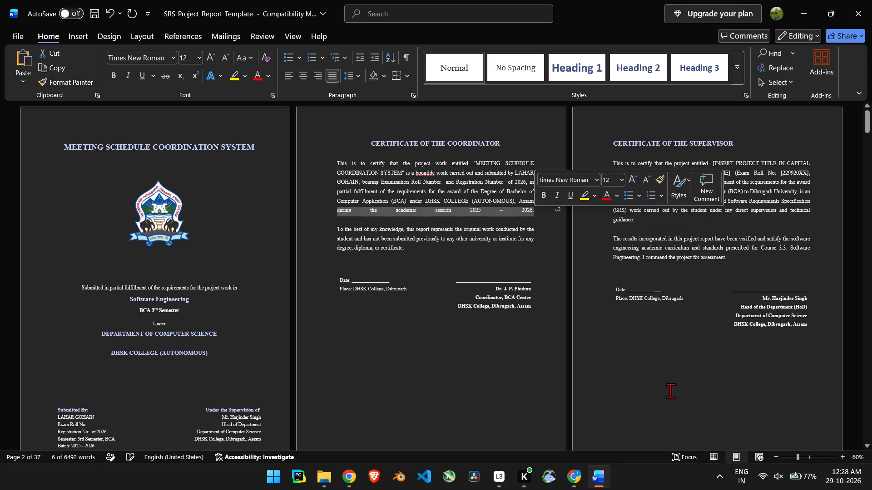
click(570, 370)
Left-align the Certificate of the Coordinator's body text, selecting the line "during the academic session 2025 – 2026".
drag(334, 208, 349, 210)
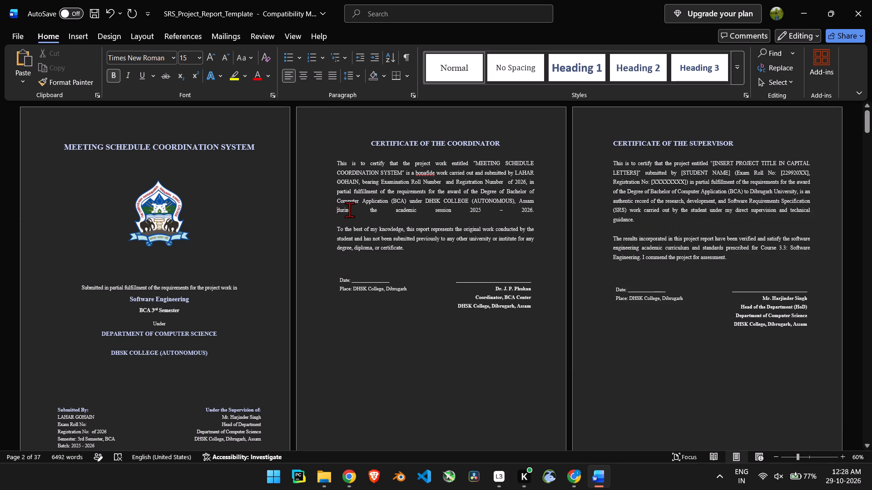
drag(349, 210, 534, 213)
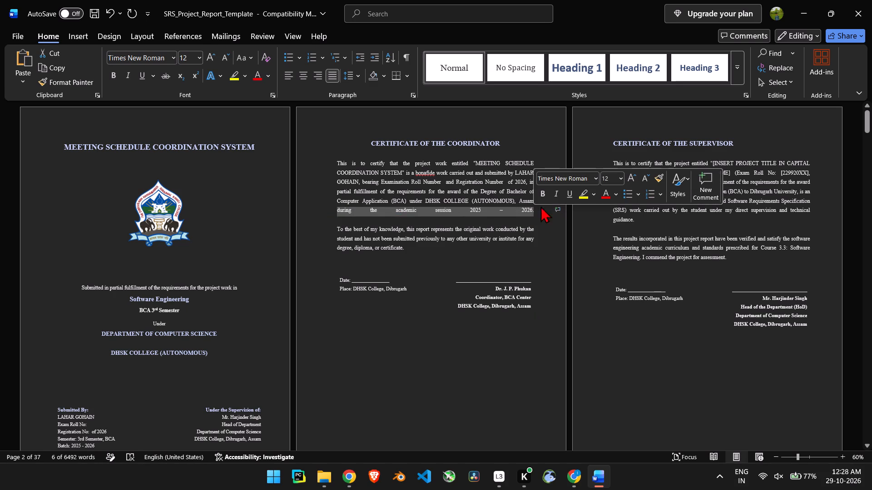
click(288, 80)
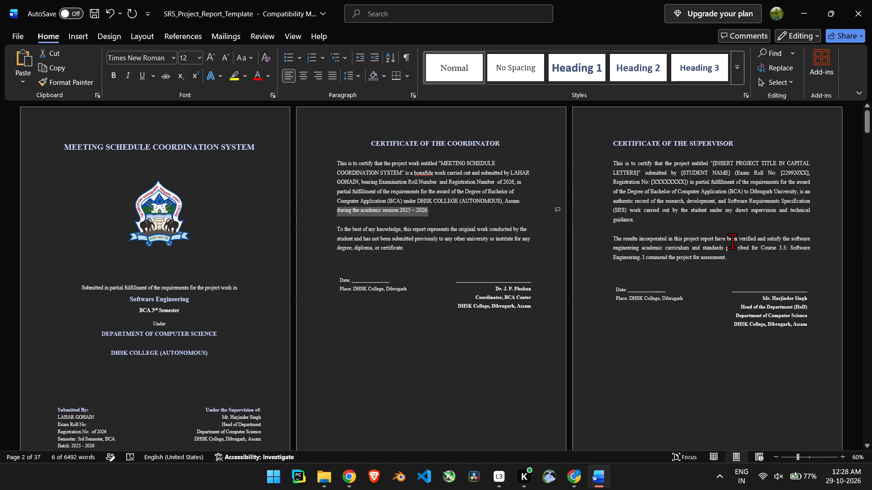
click(723, 193)
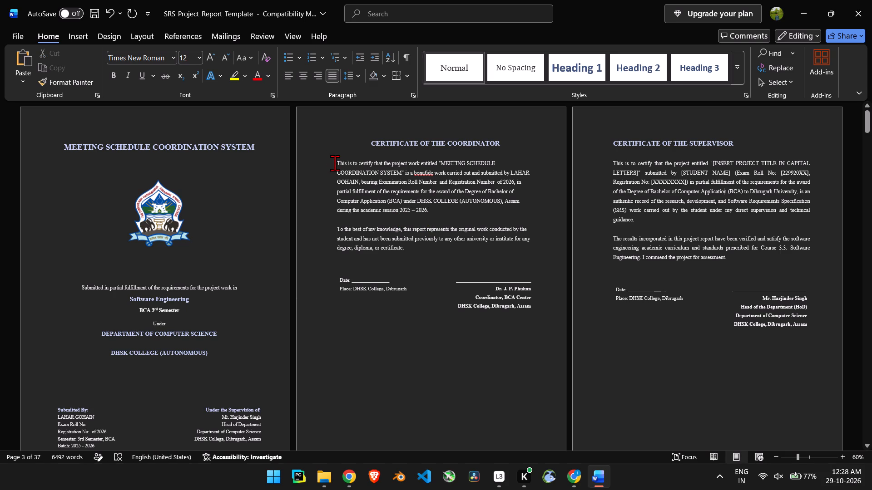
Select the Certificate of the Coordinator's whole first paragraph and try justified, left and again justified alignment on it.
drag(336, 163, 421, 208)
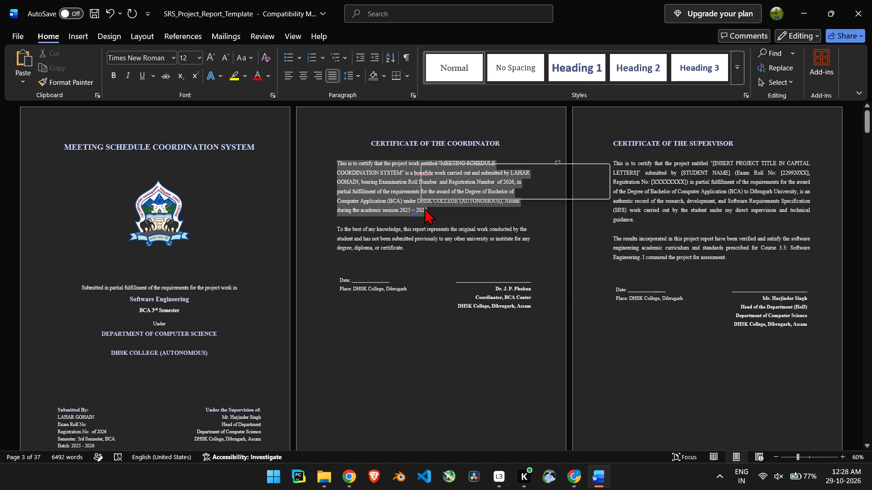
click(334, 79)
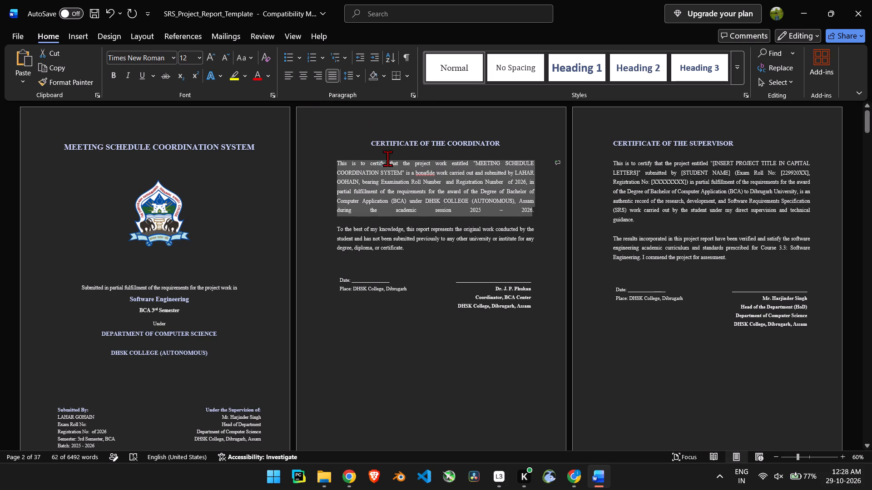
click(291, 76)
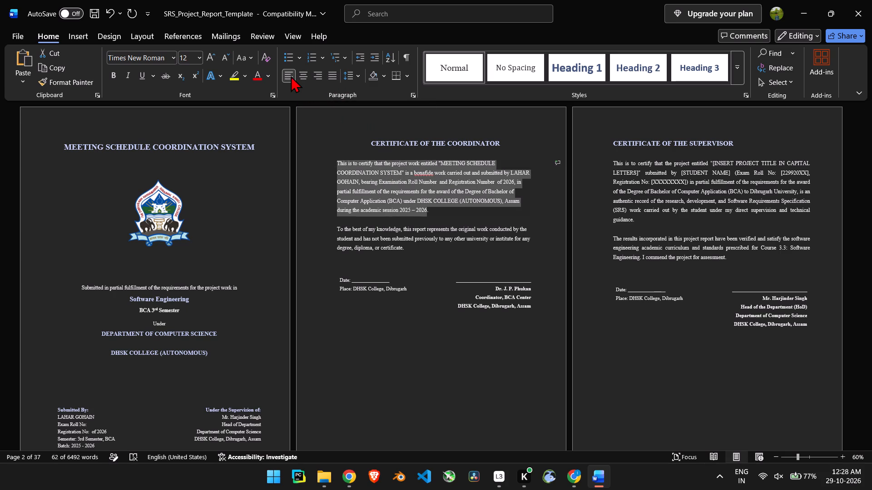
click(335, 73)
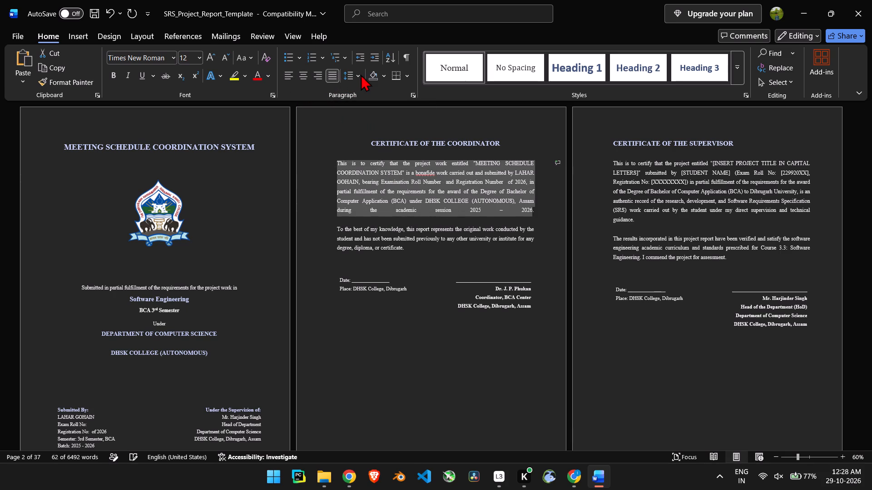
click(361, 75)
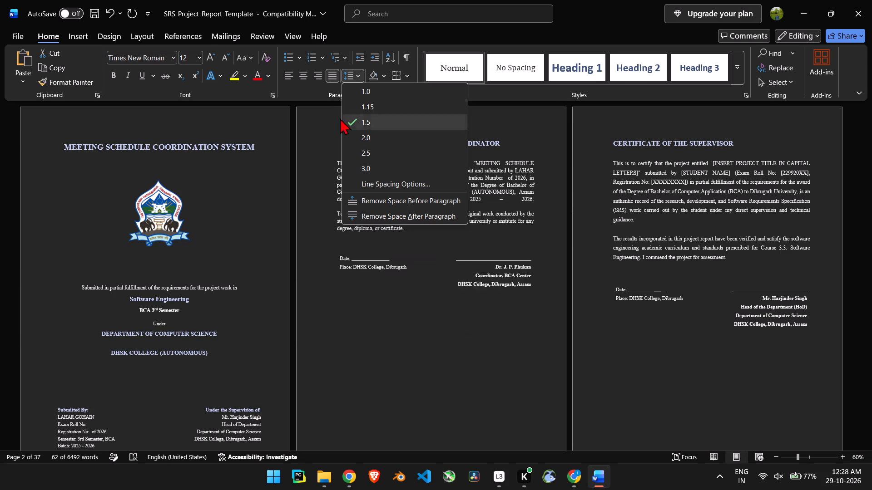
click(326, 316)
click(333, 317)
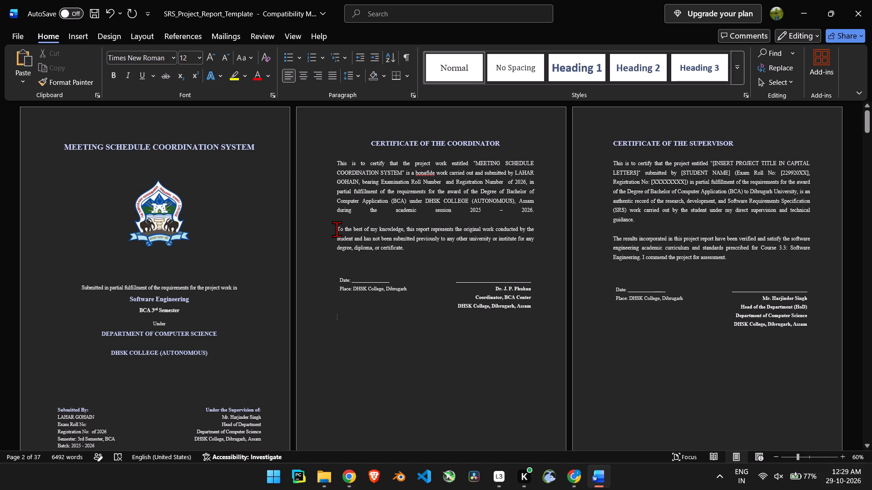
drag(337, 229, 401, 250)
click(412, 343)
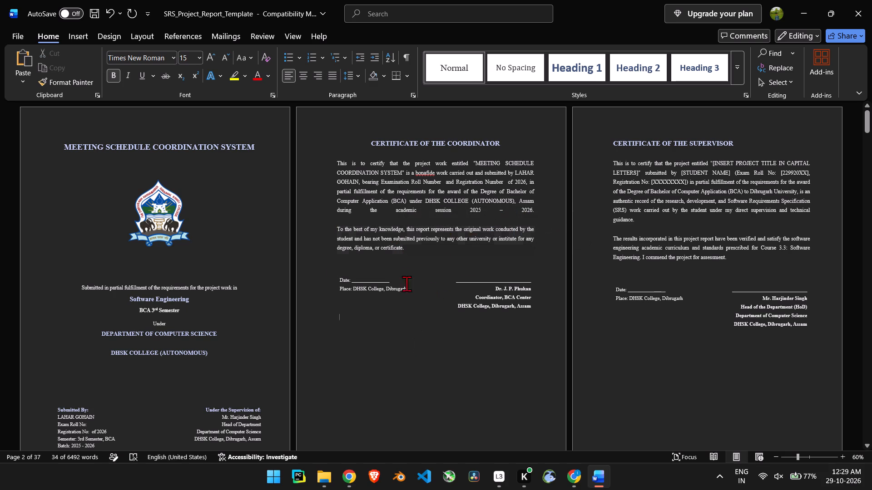
Turn the display of paragraph marks and hidden formatting symbols back on.
click(406, 63)
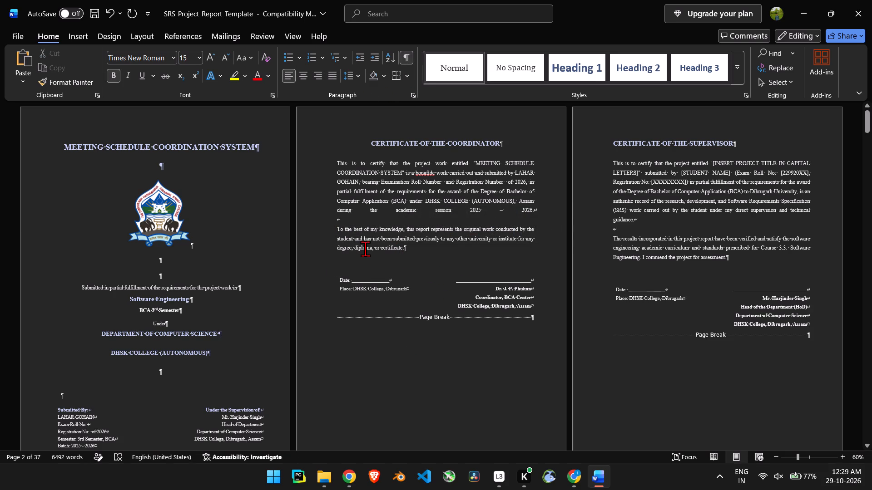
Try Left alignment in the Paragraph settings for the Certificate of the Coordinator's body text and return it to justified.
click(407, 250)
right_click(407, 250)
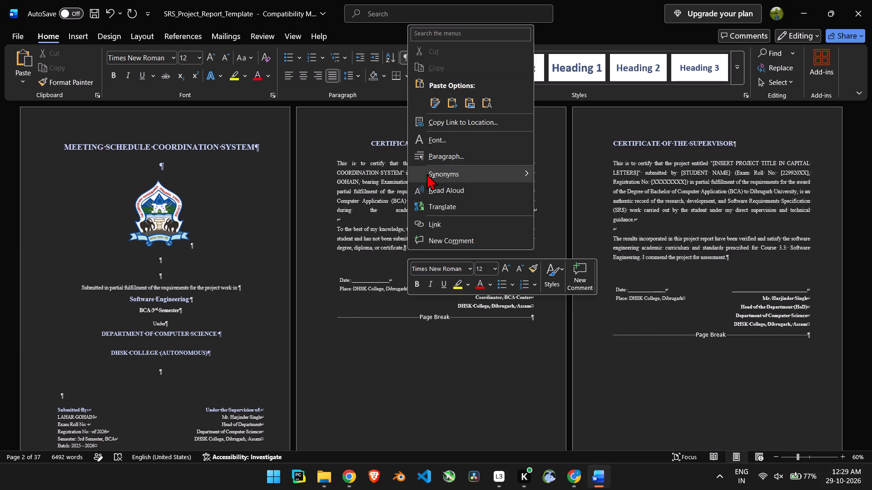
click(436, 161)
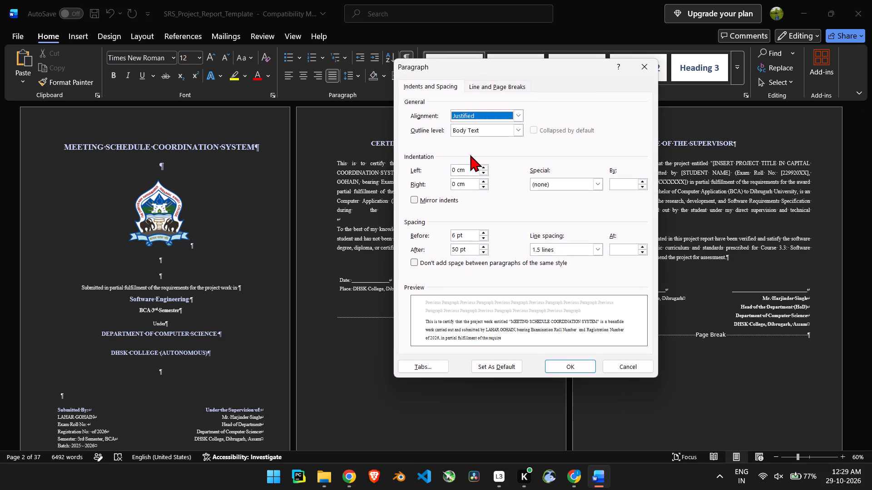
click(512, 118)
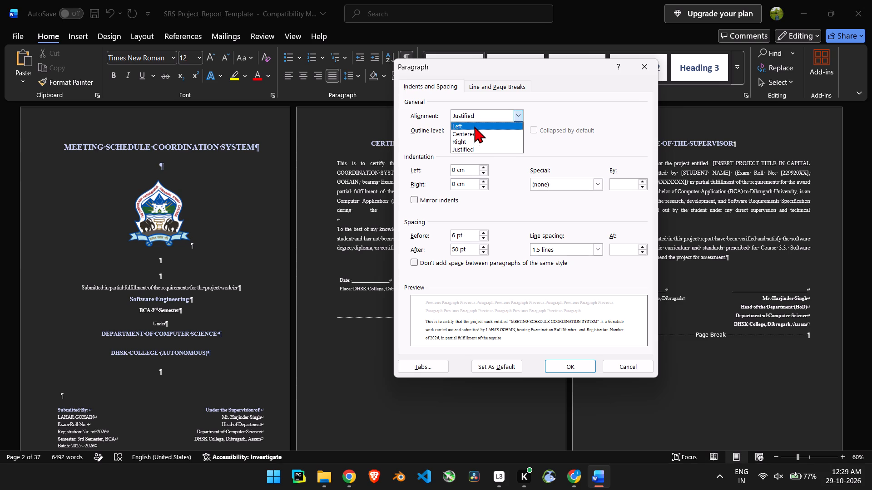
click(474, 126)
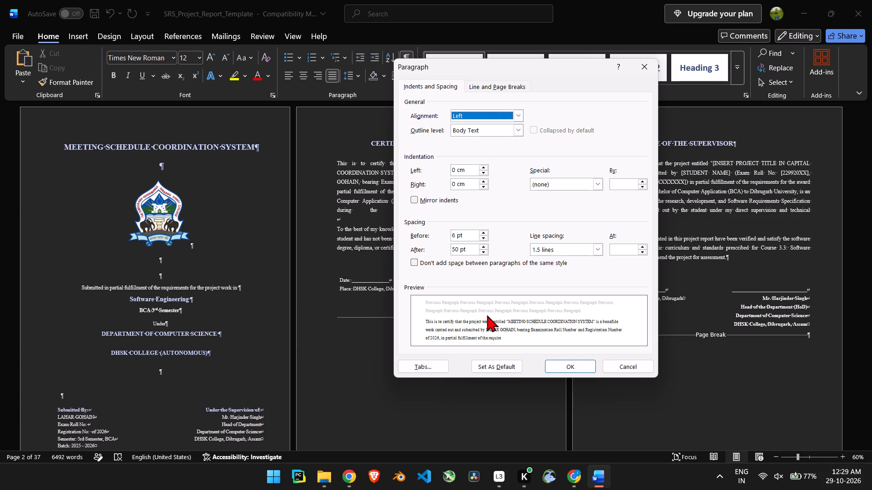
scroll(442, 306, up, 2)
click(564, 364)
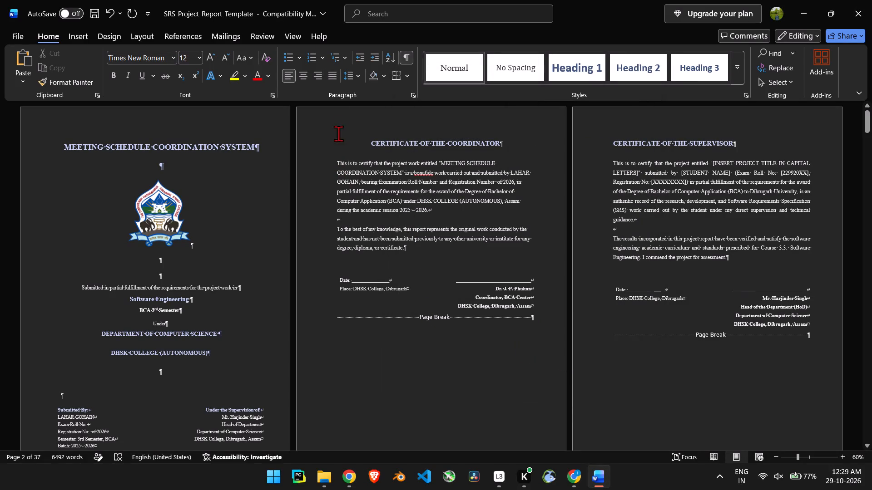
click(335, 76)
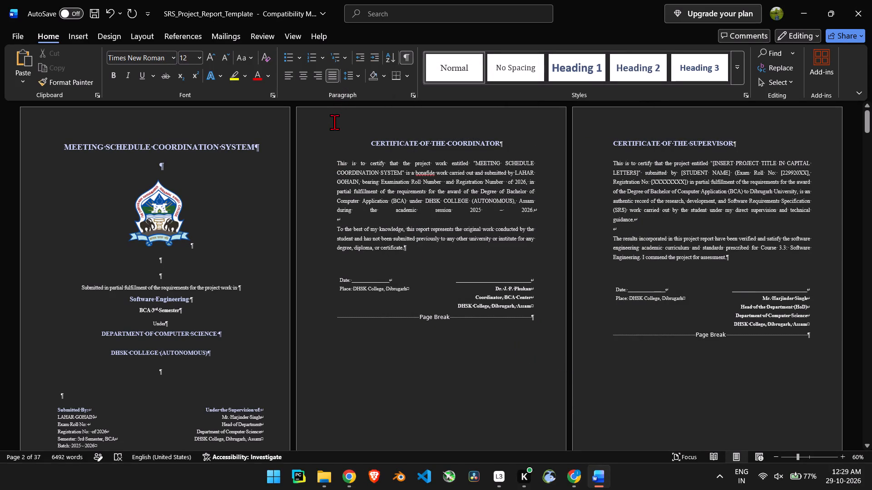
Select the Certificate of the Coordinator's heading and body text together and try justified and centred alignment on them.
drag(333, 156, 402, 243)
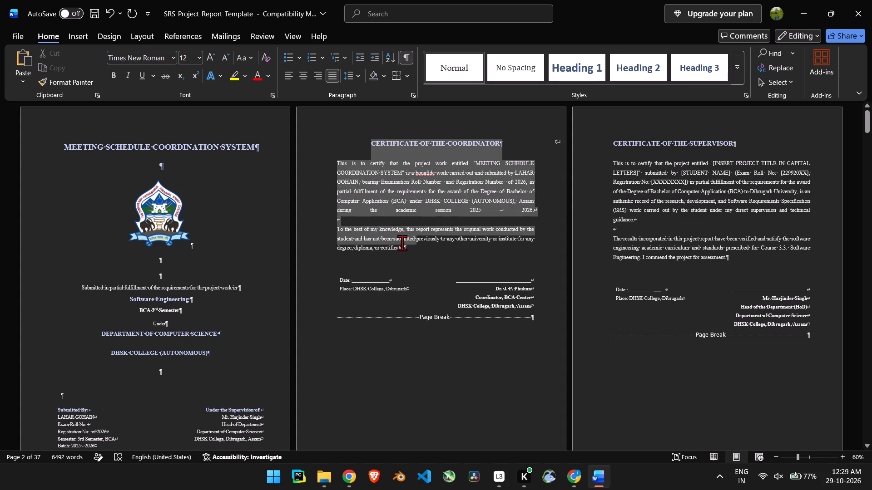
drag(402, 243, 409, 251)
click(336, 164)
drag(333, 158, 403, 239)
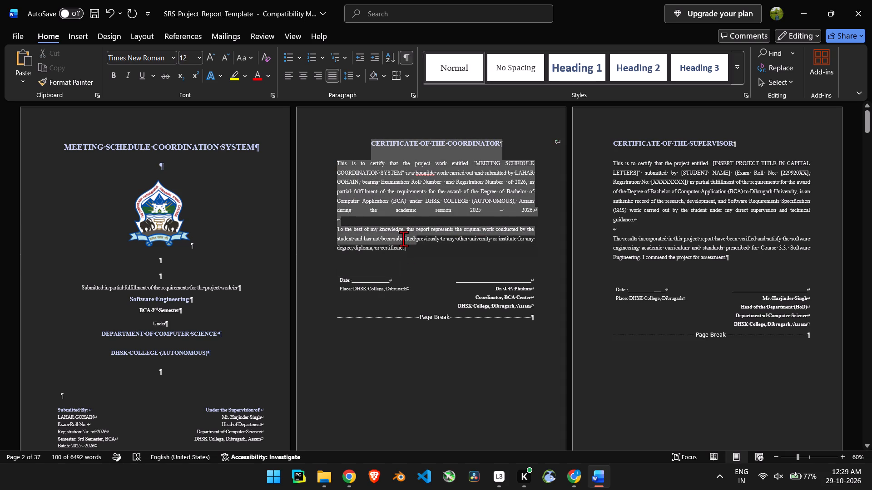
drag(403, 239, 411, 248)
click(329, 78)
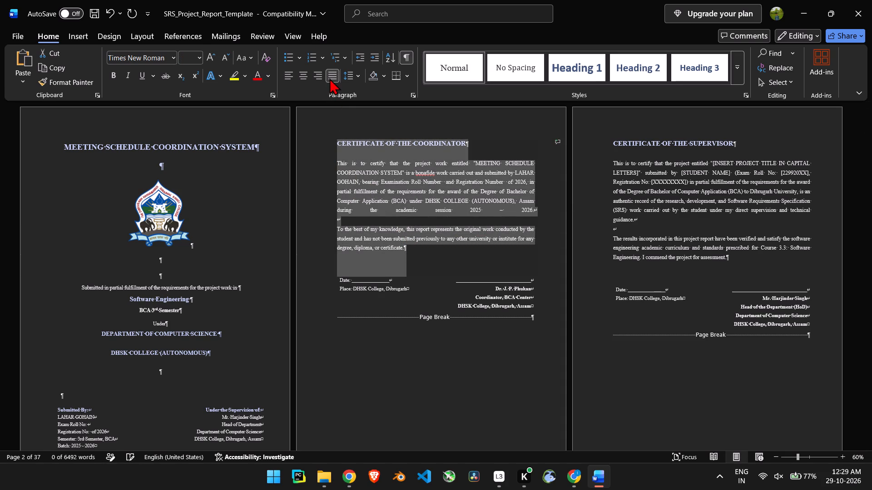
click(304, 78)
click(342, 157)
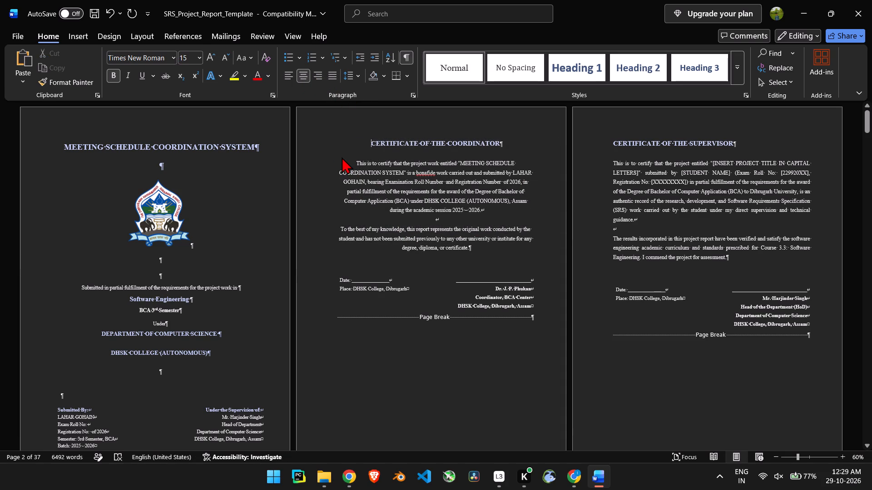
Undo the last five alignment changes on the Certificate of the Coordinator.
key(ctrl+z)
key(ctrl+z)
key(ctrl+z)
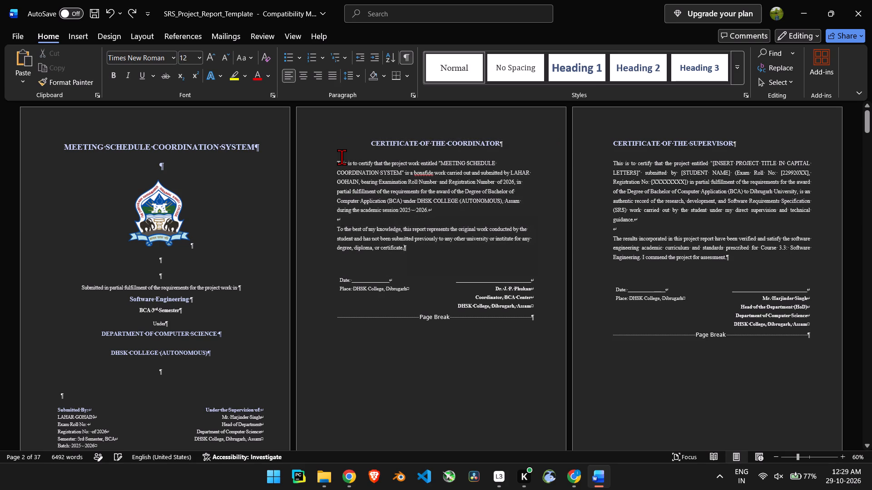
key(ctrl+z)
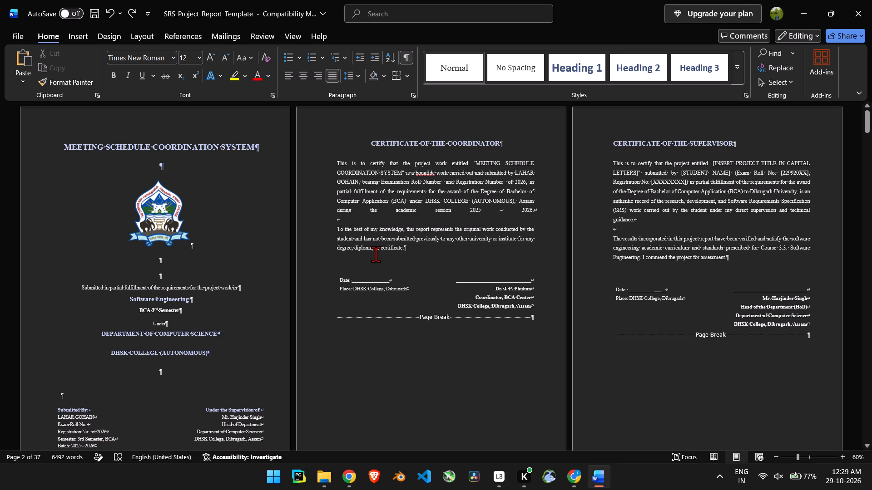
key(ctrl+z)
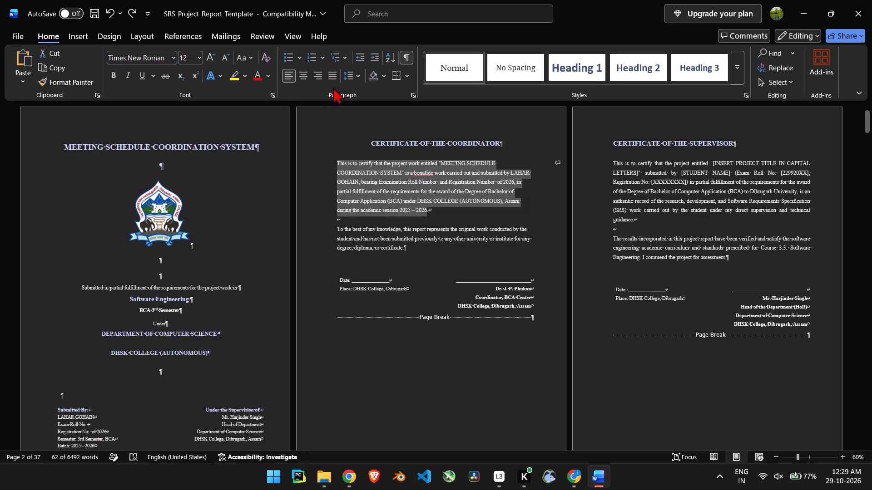
Justify the selected first paragraph of the Certificate of the Coordinator's body text.
click(332, 78)
click(436, 279)
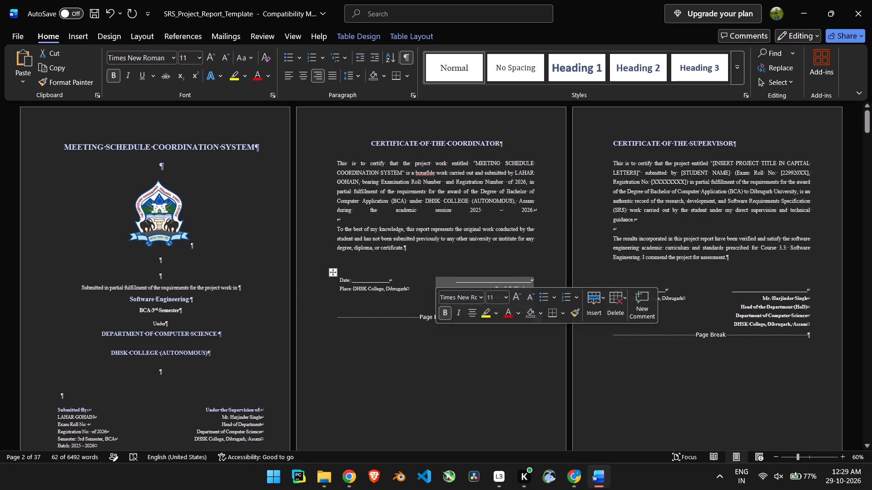
click(405, 264)
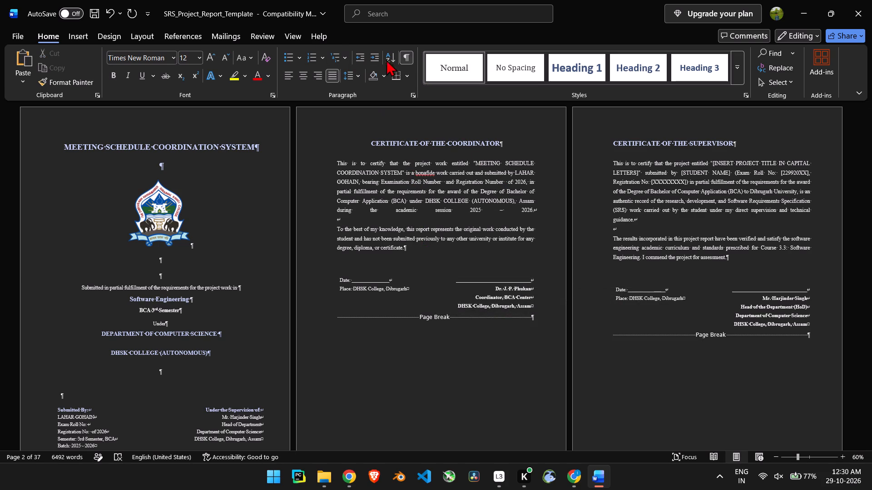
Hide the paragraph marks and formatting symbols to check the page, and show them again.
click(406, 59)
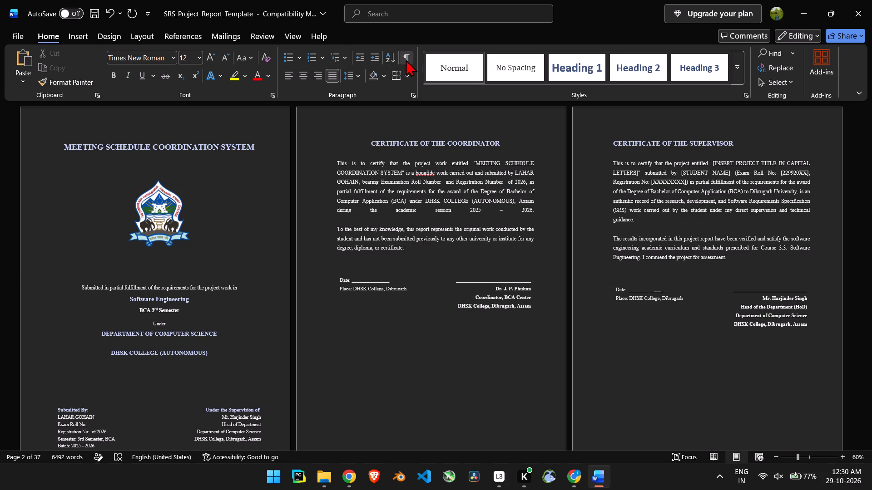
click(406, 59)
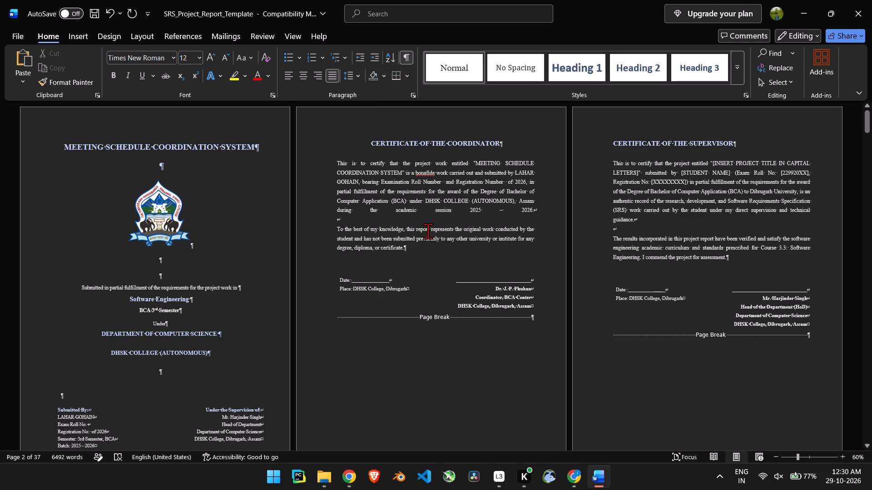
Examine the Indents and Spacing, Line and Page Breaks and Tabs settings of the Certificate of the Coordinator's body text without changing them.
right_click(418, 240)
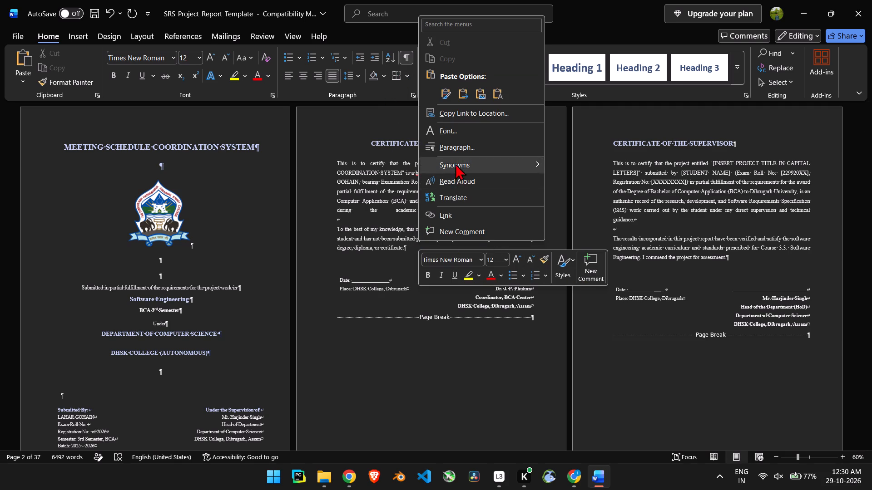
click(452, 146)
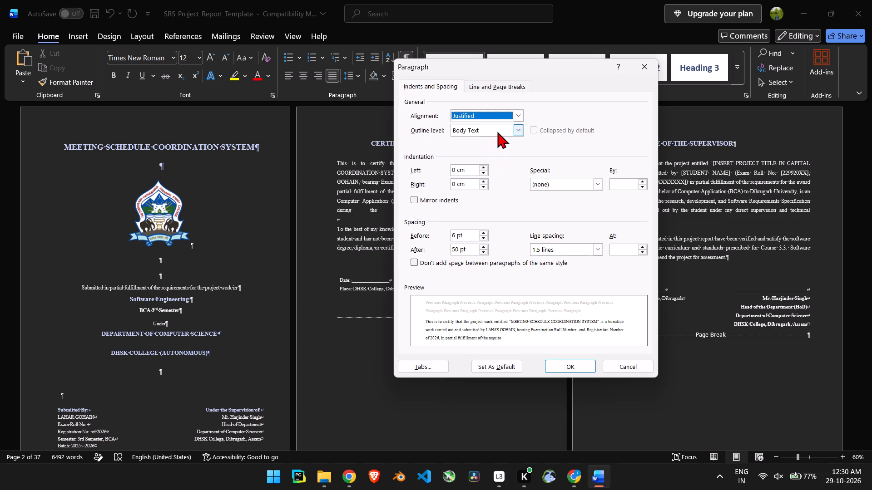
scroll(472, 328, up, 4)
scroll(467, 328, down, 4)
scroll(510, 325, down, 4)
click(489, 91)
click(438, 89)
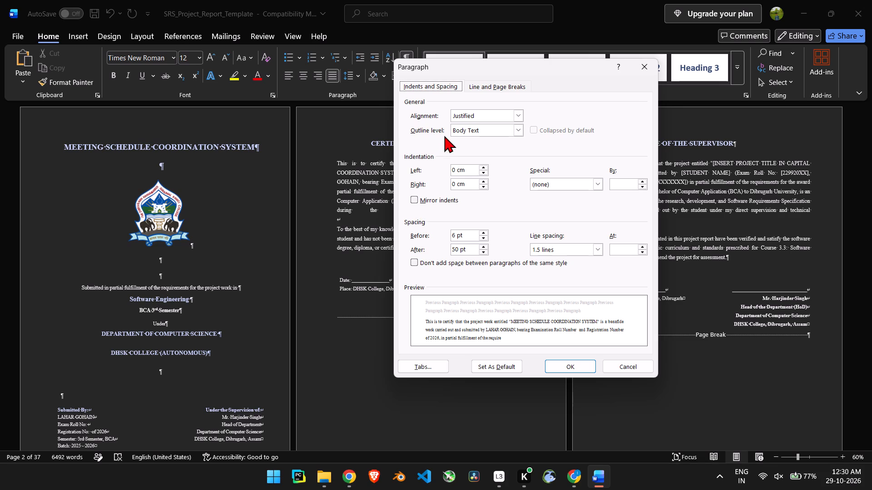
click(475, 119)
click(475, 119)
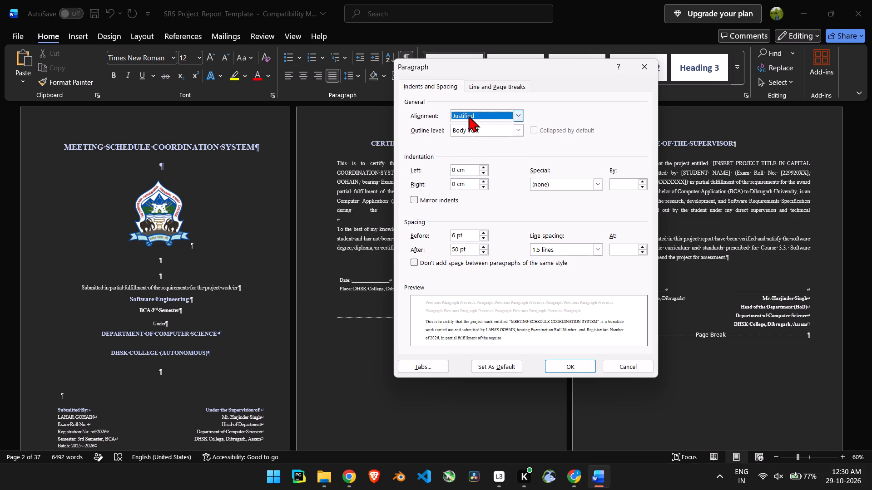
click(478, 125)
click(478, 125)
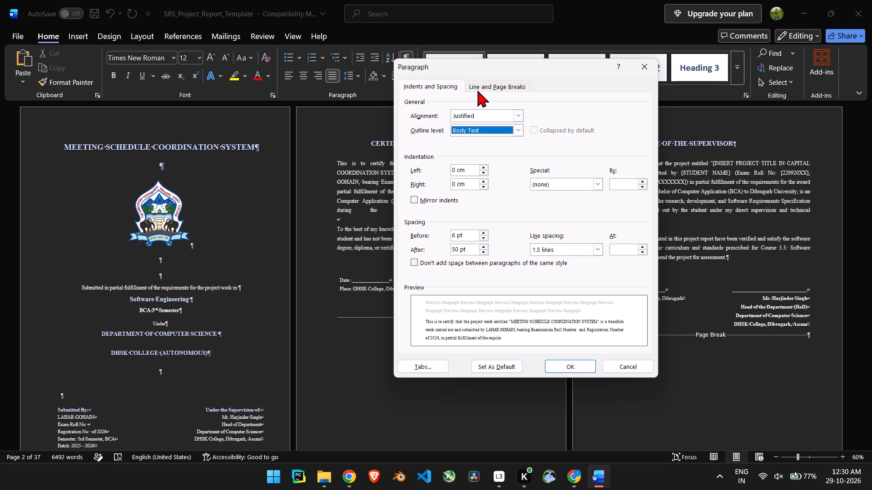
click(477, 90)
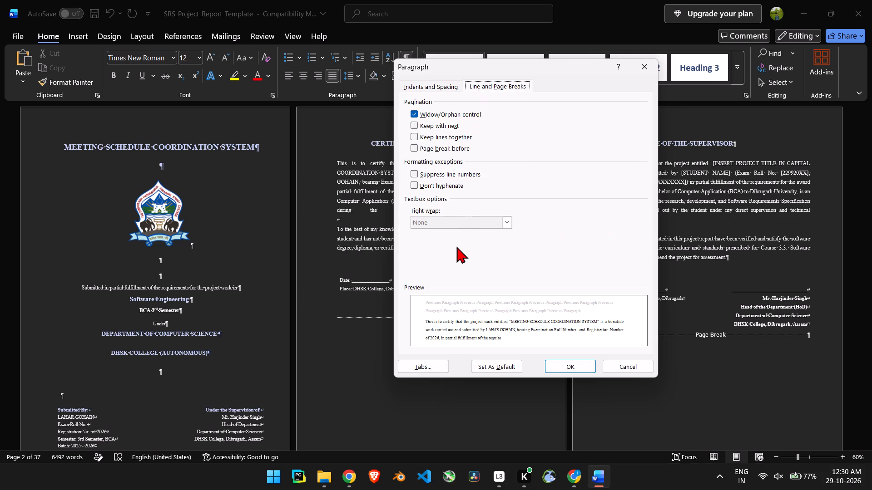
click(436, 367)
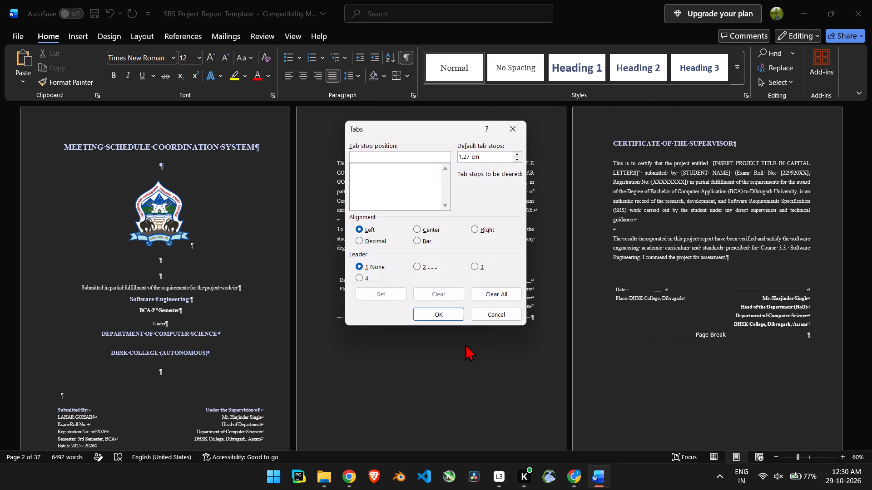
click(510, 313)
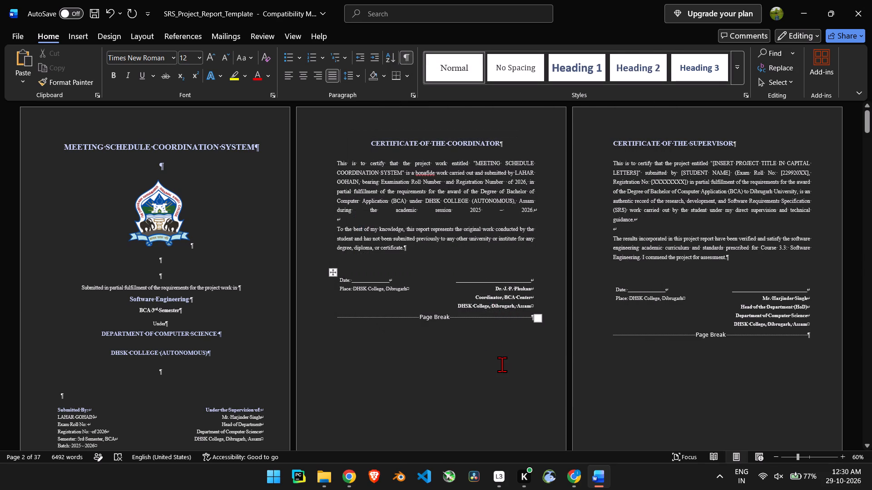
click(502, 364)
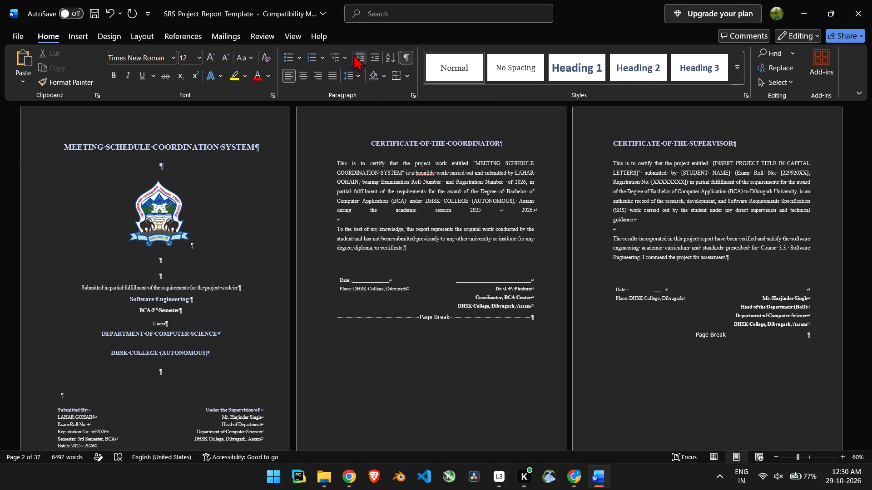
Hide the formatting symbols, compare the certificate pages with the declaration and approval pages, and show the symbols again.
right_click(405, 59)
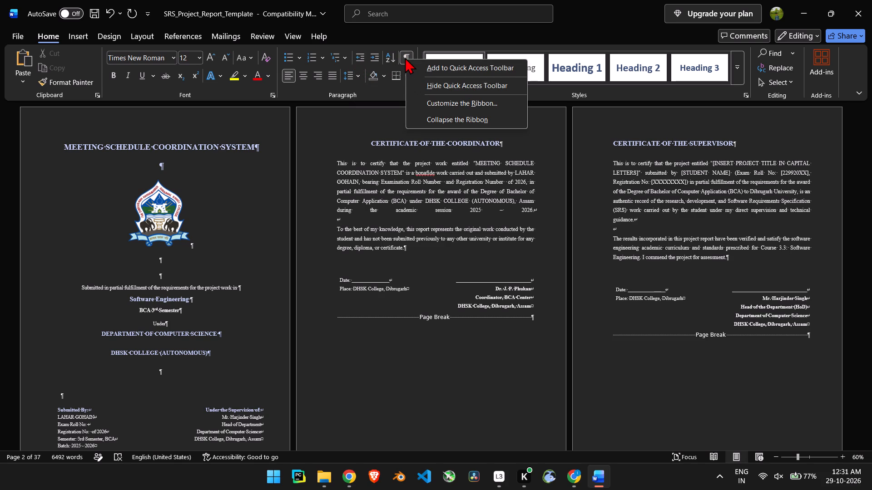
click(405, 57)
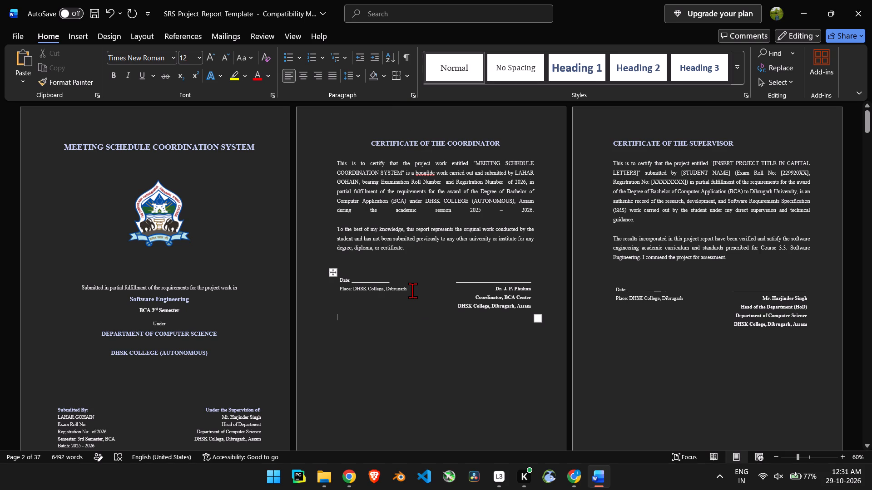
scroll(412, 290, down, 11)
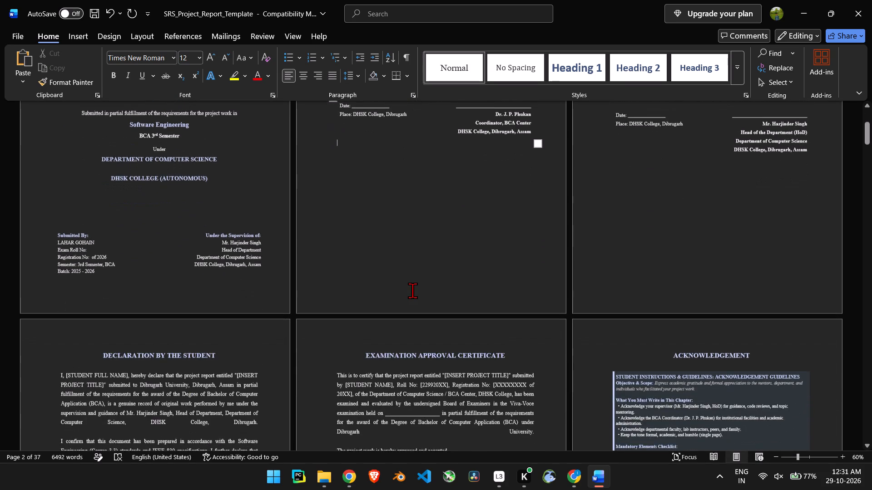
scroll(412, 290, up, 6)
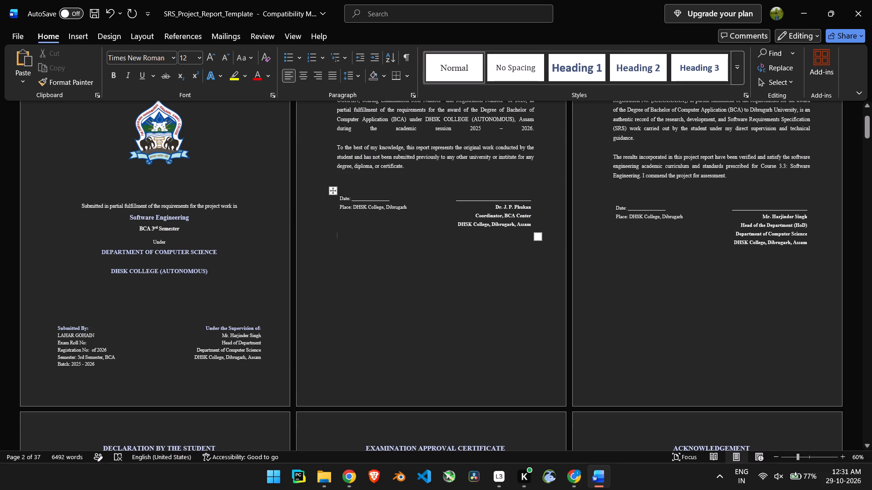
scroll(412, 290, up, 6)
scroll(412, 290, down, 8)
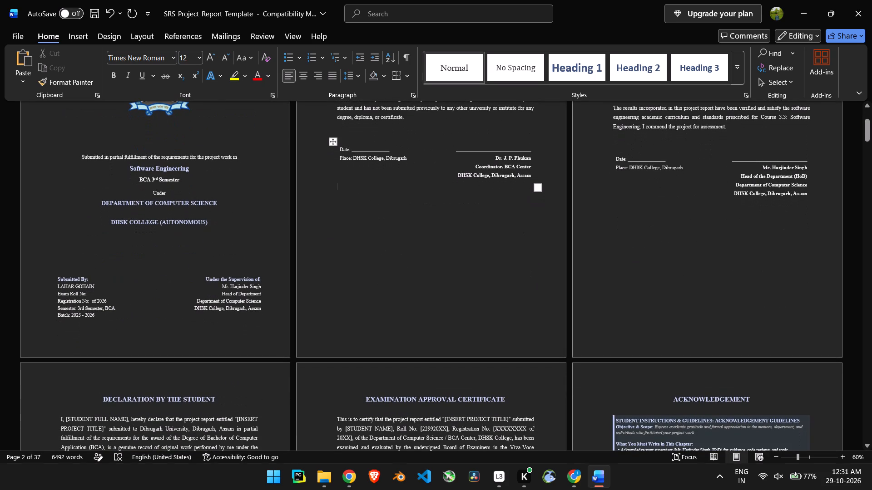
scroll(412, 290, up, 4)
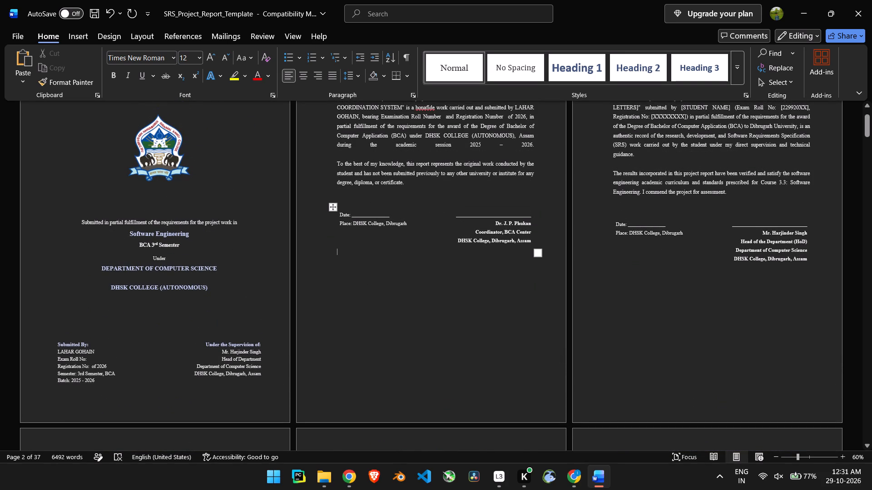
scroll(466, 293, up, 4)
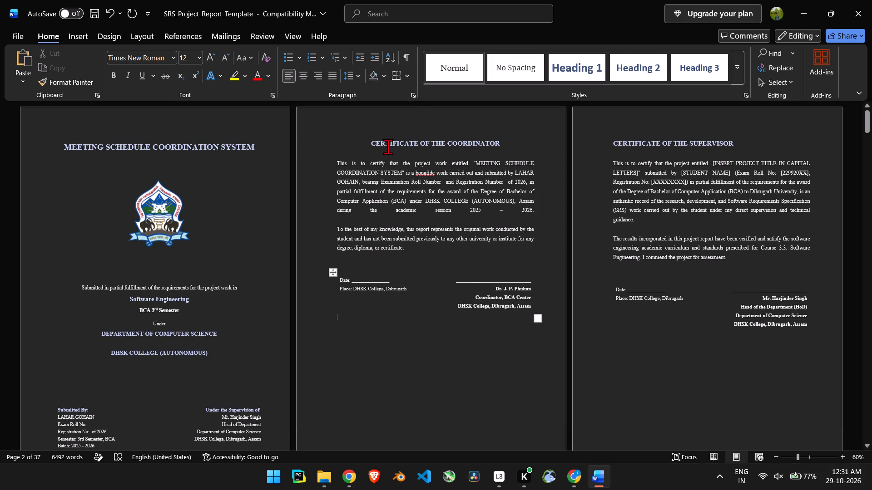
click(411, 58)
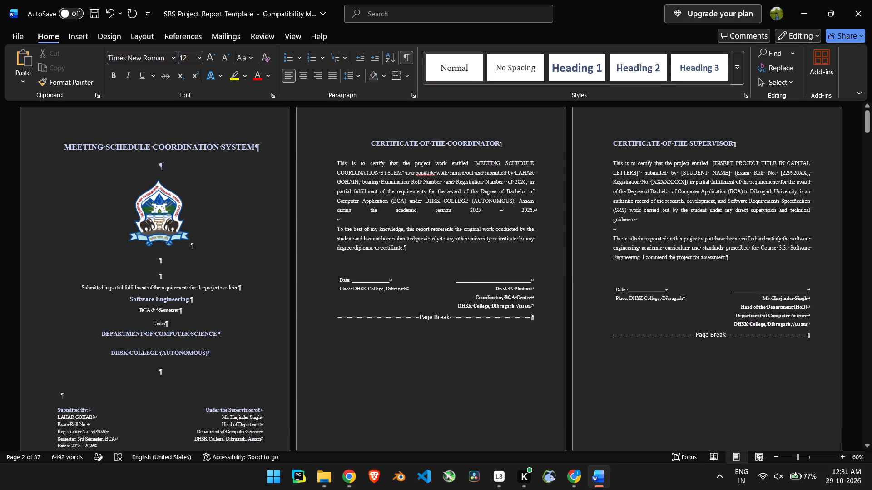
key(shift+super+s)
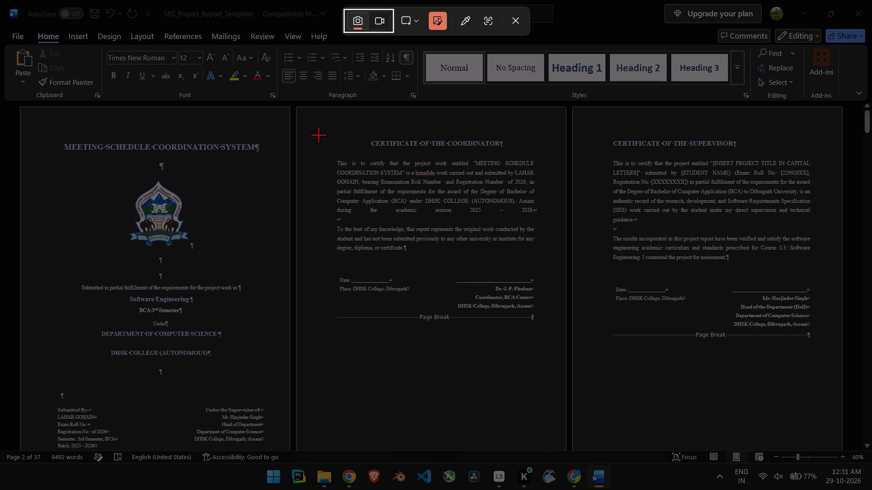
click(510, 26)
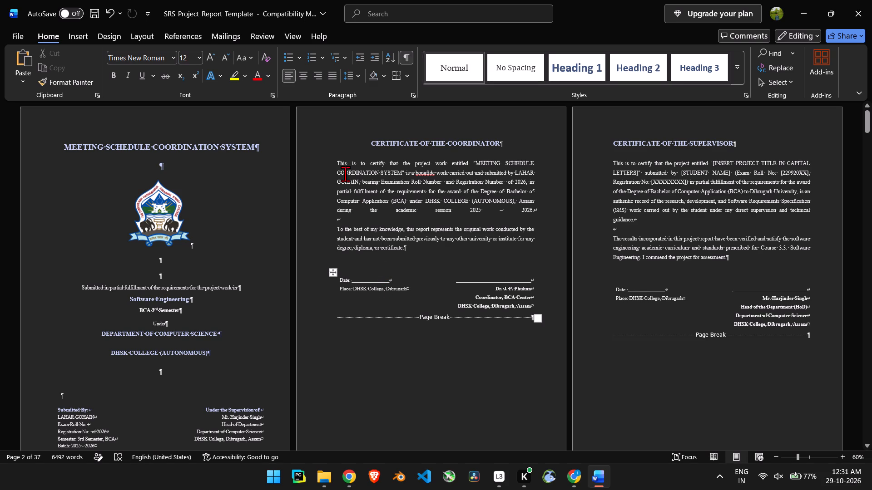
Delete the whole body text between the Certificate of the Coordinator's heading and its date and signature block.
drag(331, 159, 419, 250)
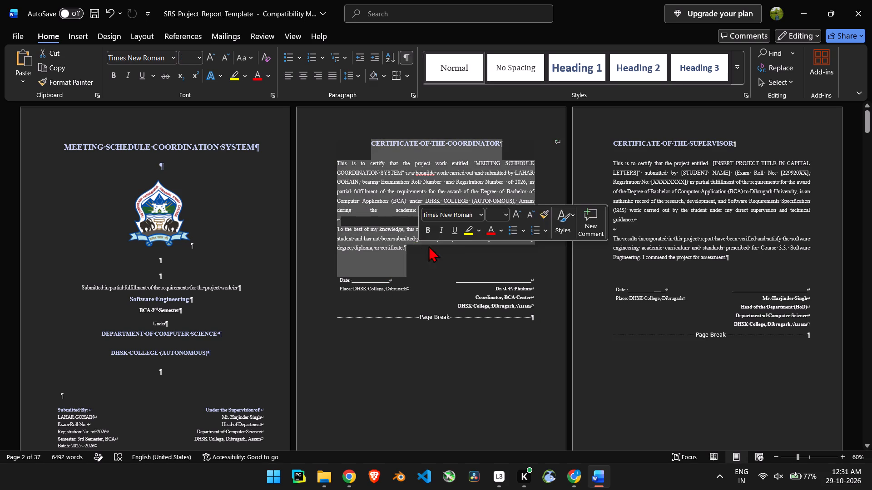
click(497, 251)
click(510, 379)
drag(335, 161, 373, 202)
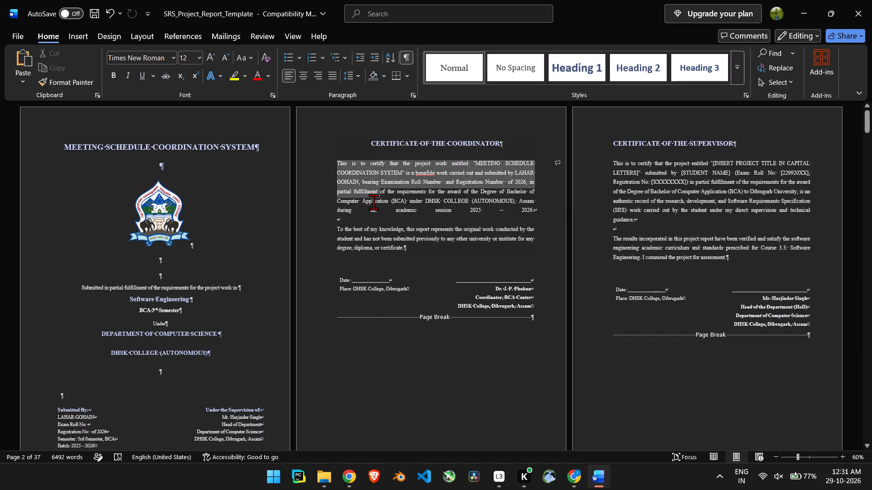
drag(373, 202, 425, 257)
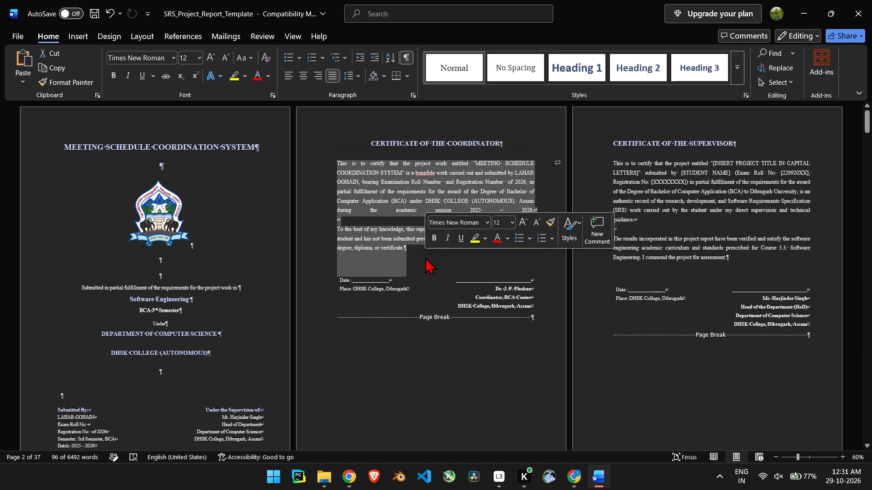
key(BackSpace)
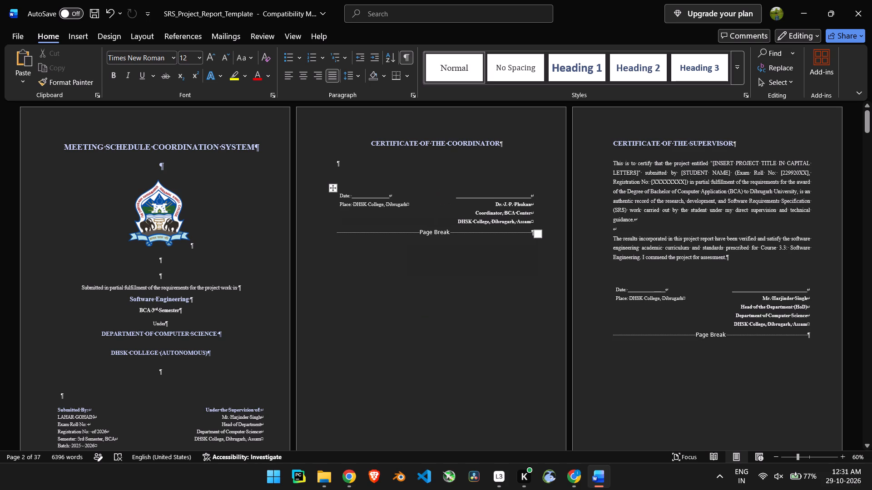
Examine the Paragraph settings of the empty line under the Certificate of the Coordinator's heading and close them without changes.
click(356, 167)
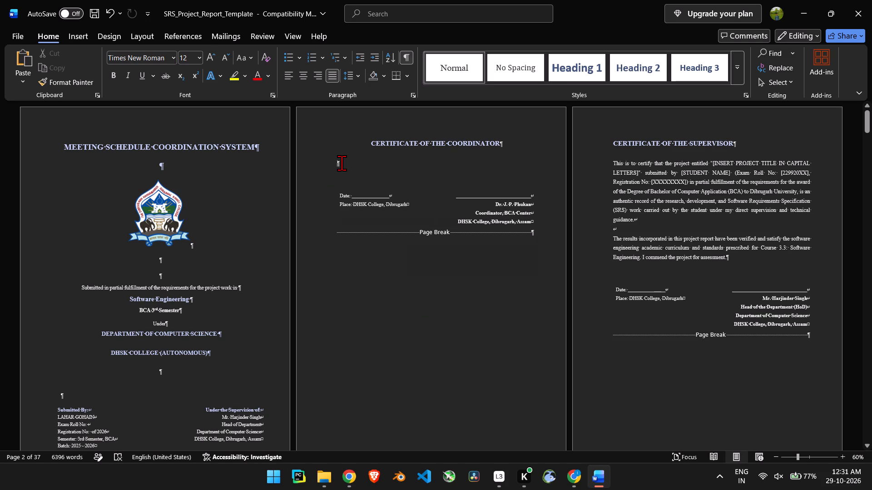
right_click(342, 163)
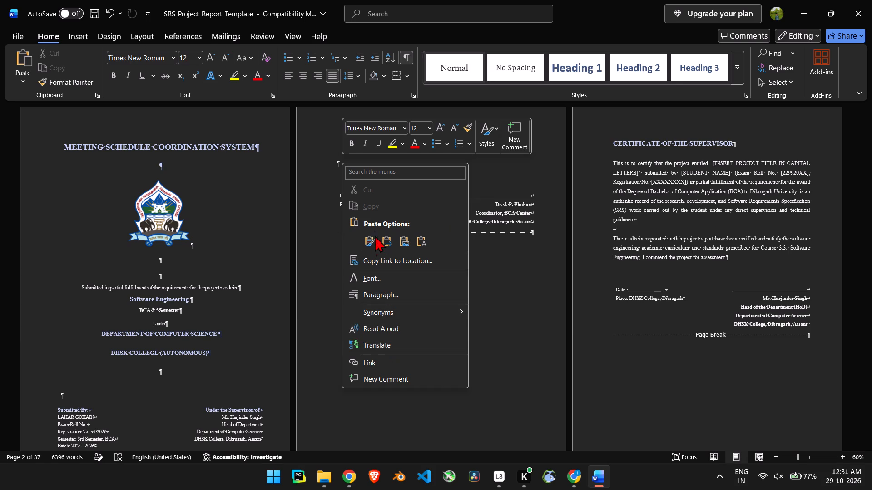
click(430, 298)
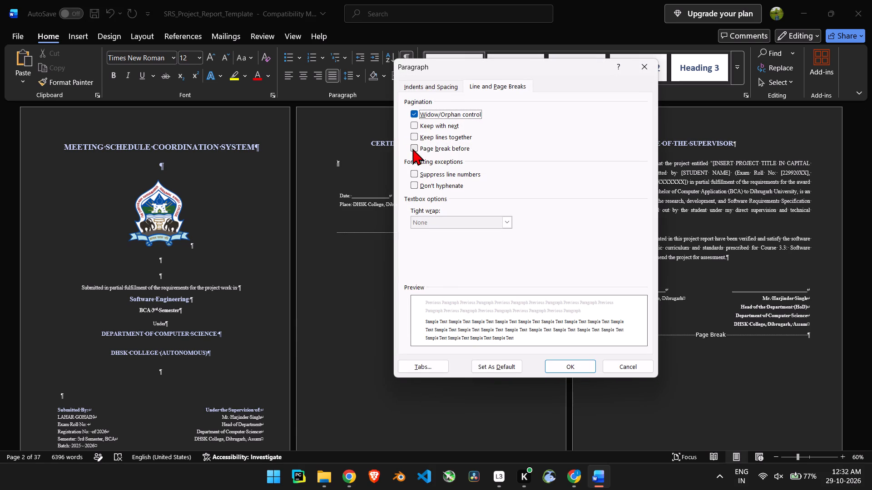
click(424, 88)
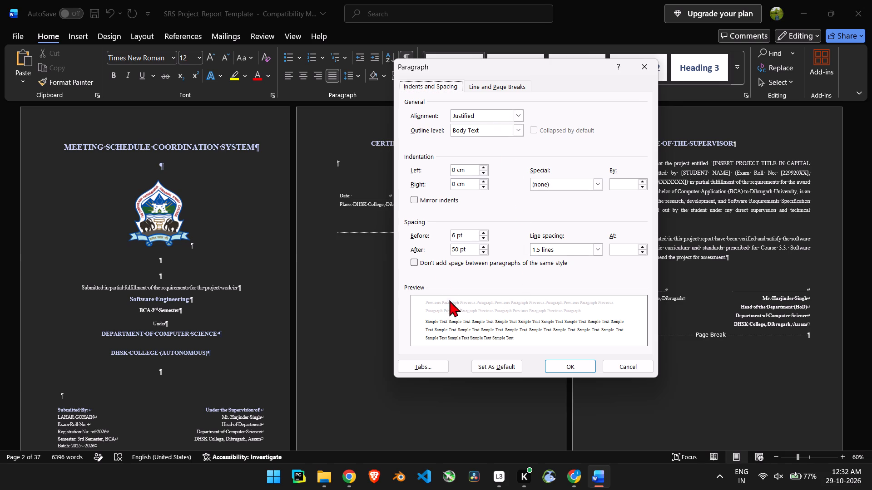
click(614, 367)
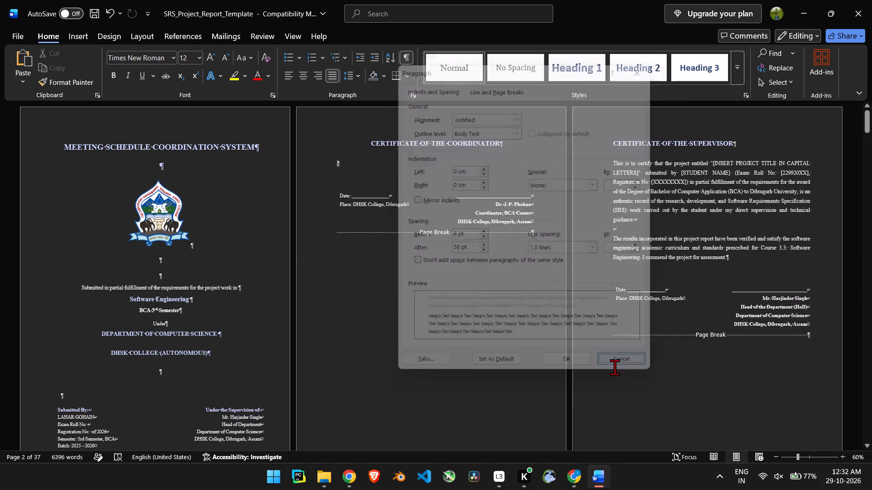
Undo the deletion of the Certificate of the Coordinator's body text.
key(ctrl+z)
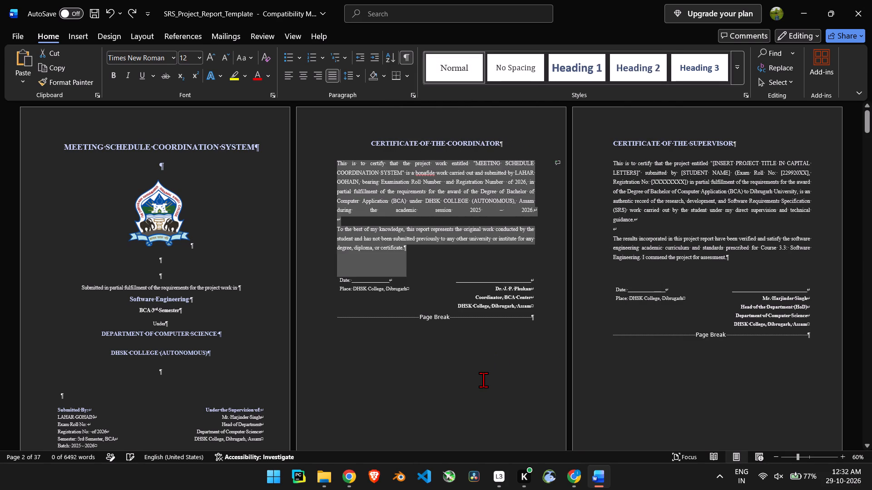
click(456, 367)
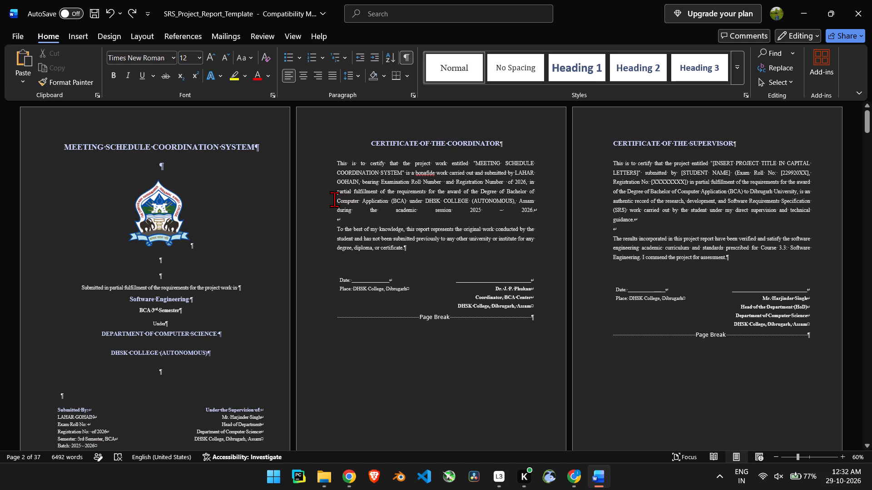
Capture a screenshot of the Certificate of the Coordinator from its heading down to the page break line.
key(shift+super+s)
drag(314, 136, 405, 296)
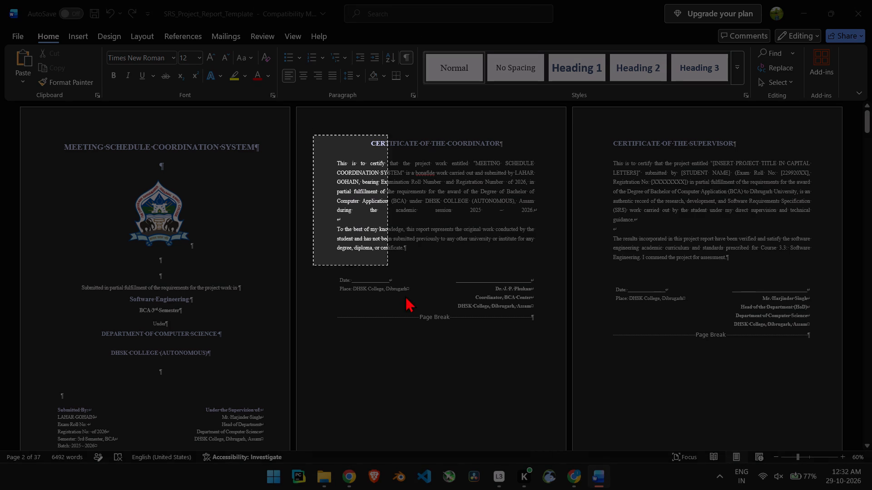
drag(405, 296, 570, 333)
click(318, 357)
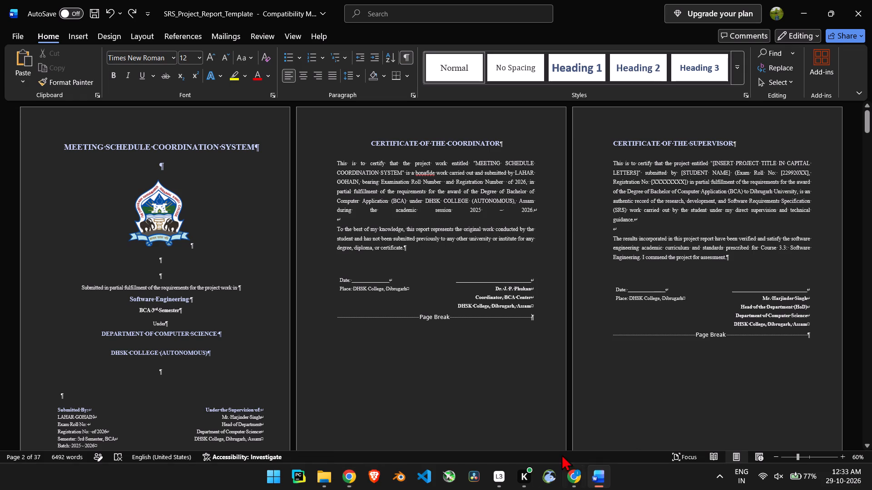
Delete the paragraph mark ending the Certificate of the Coordinator's body text, just above the date and signature block.
click(419, 251)
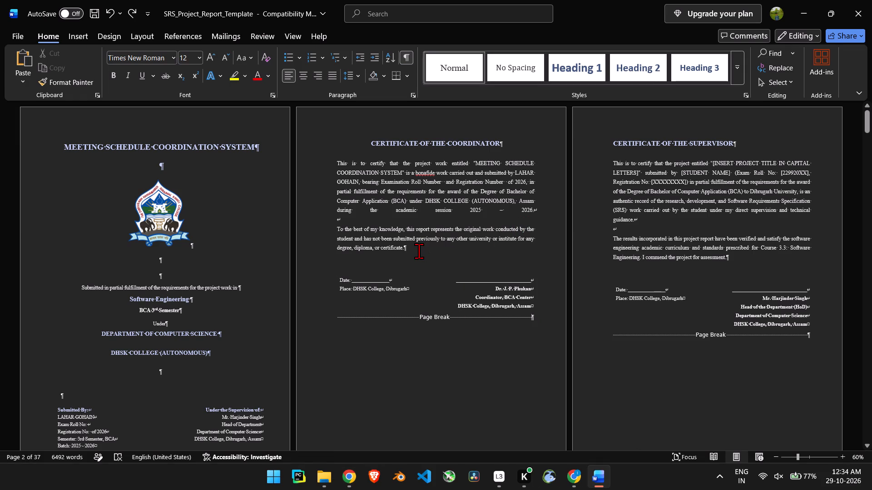
drag(405, 250, 429, 252)
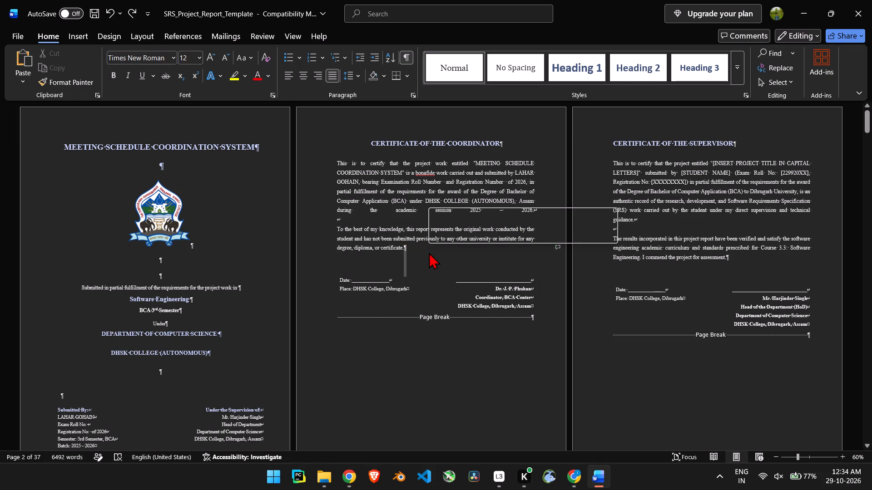
key(Delete)
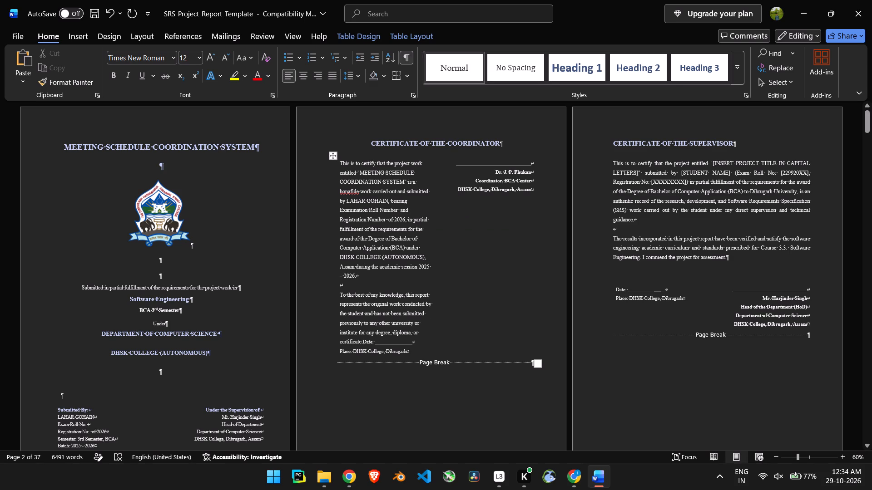
Widen the Certificate of the Coordinator's table slightly and move it down, leaving a gap beneath the heading and page break.
drag(333, 159, 331, 219)
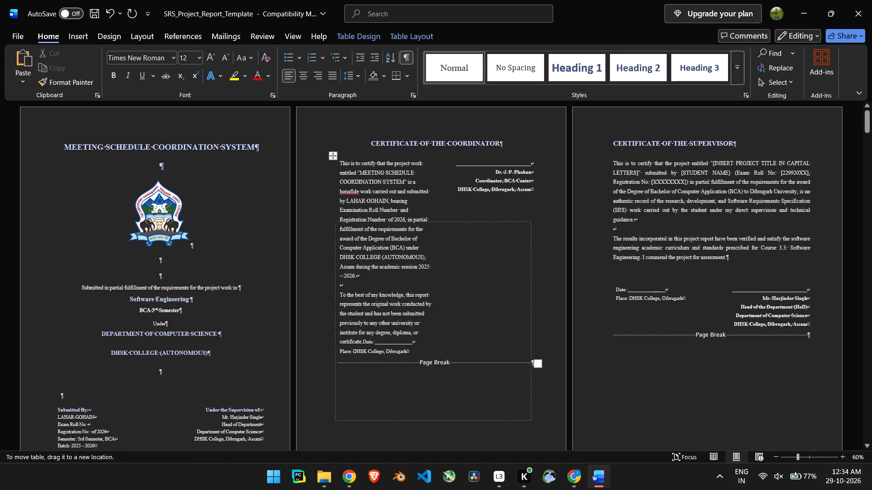
drag(331, 219, 327, 188)
drag(537, 375, 534, 373)
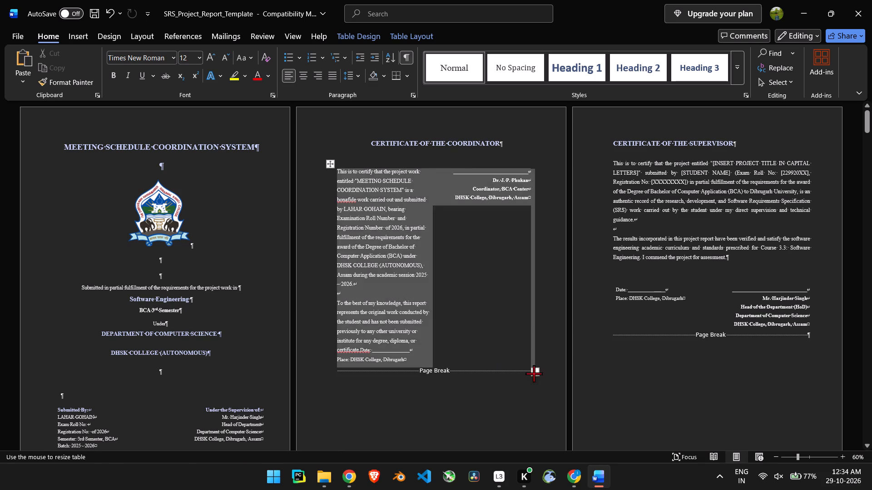
drag(534, 373, 541, 220)
drag(330, 164, 342, 285)
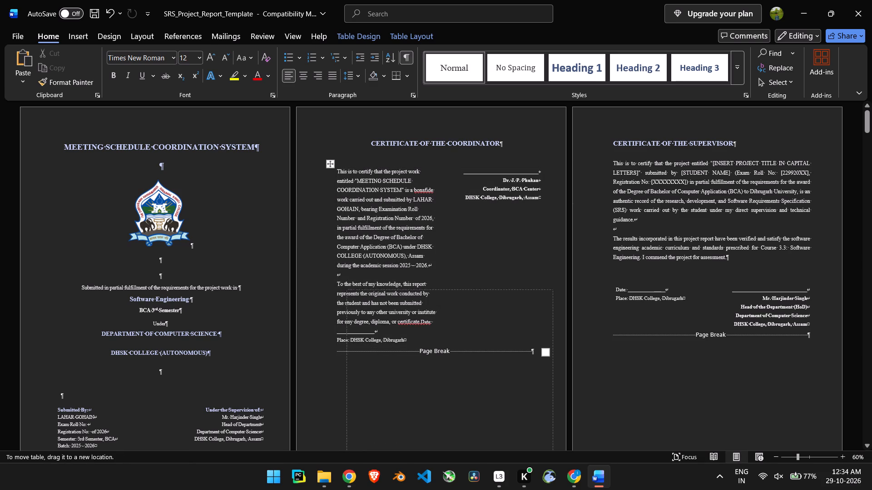
drag(342, 285, 329, 257)
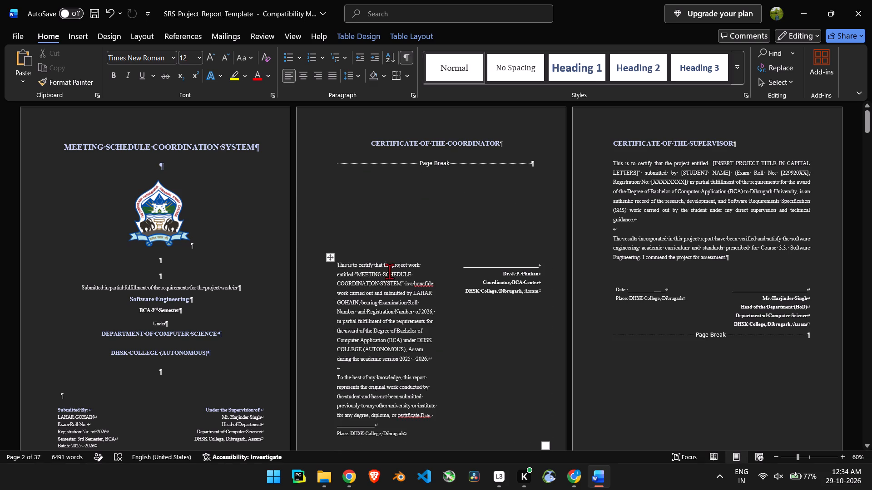
Delete the paragraph mark at the end of the Certificate of the Coordinator's page break line.
drag(538, 166, 530, 166)
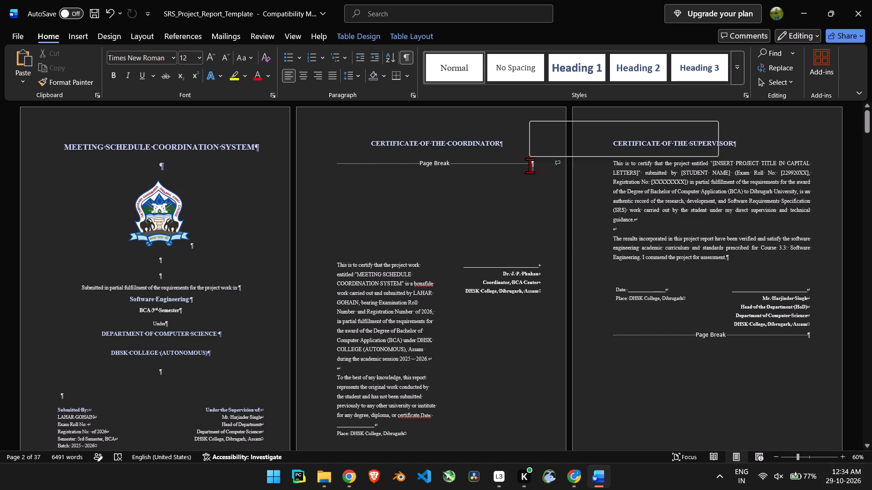
key(Delete)
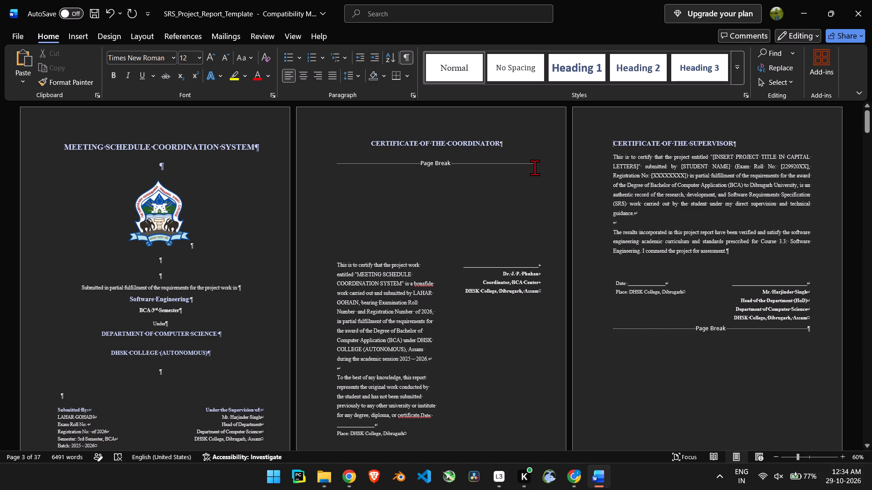
Hide the formatting symbols.
click(401, 54)
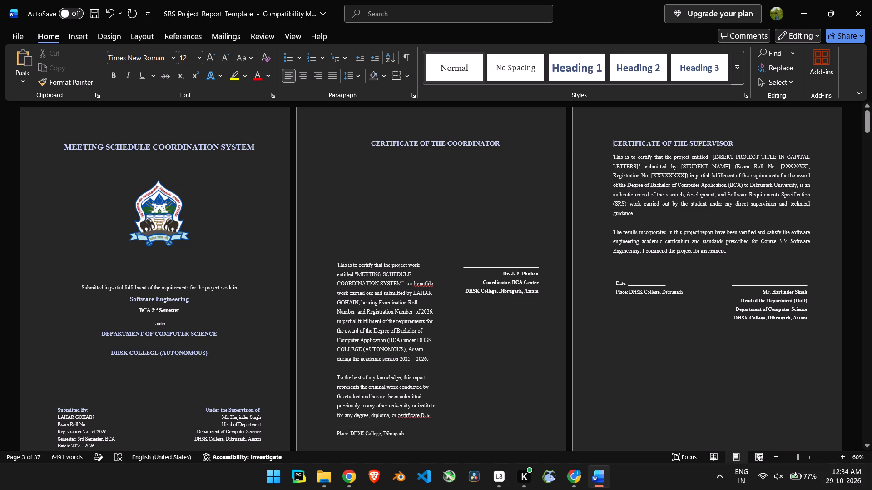
Widen the Certificate of the Coordinator's table slightly more and reposition it higher on the page, closer to the heading.
scroll(458, 257, down, 3)
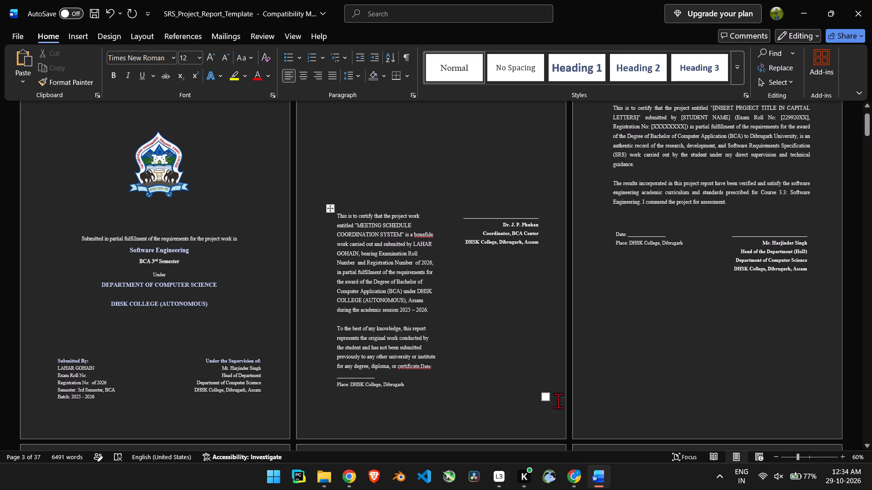
drag(548, 395, 543, 257)
drag(545, 399, 532, 379)
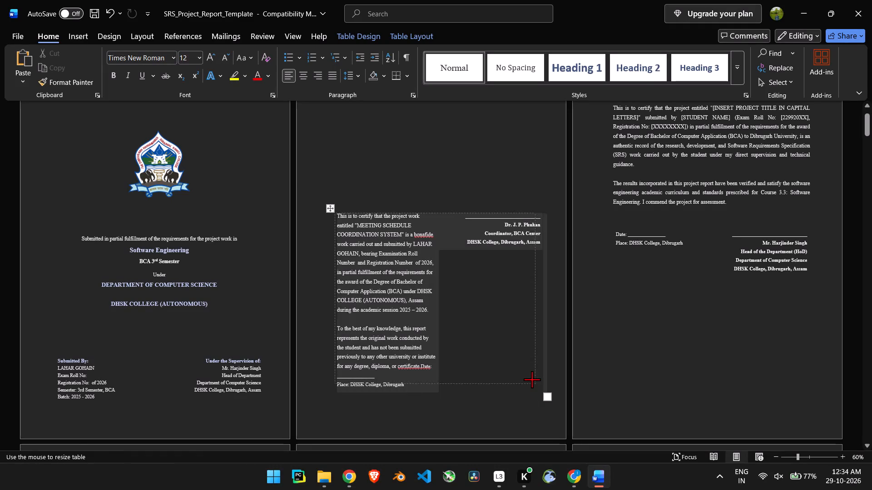
drag(532, 379, 546, 360)
drag(332, 210, 369, 273)
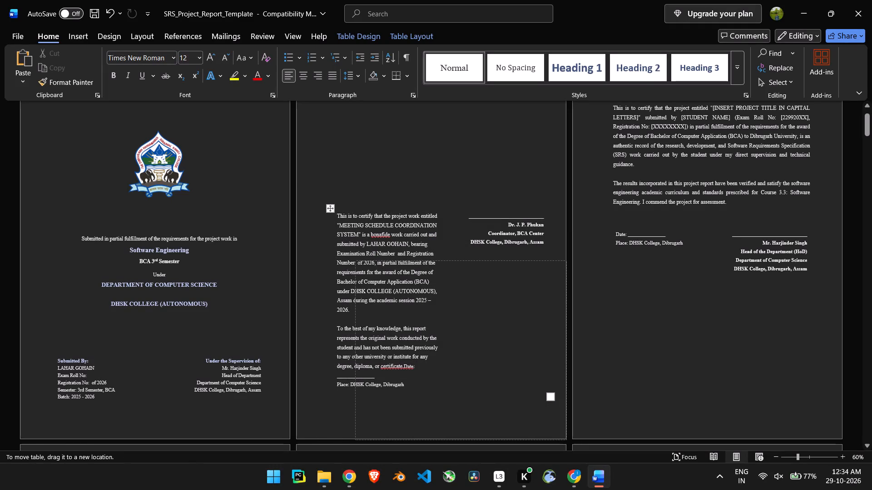
drag(369, 273, 439, 275)
drag(346, 255, 346, 249)
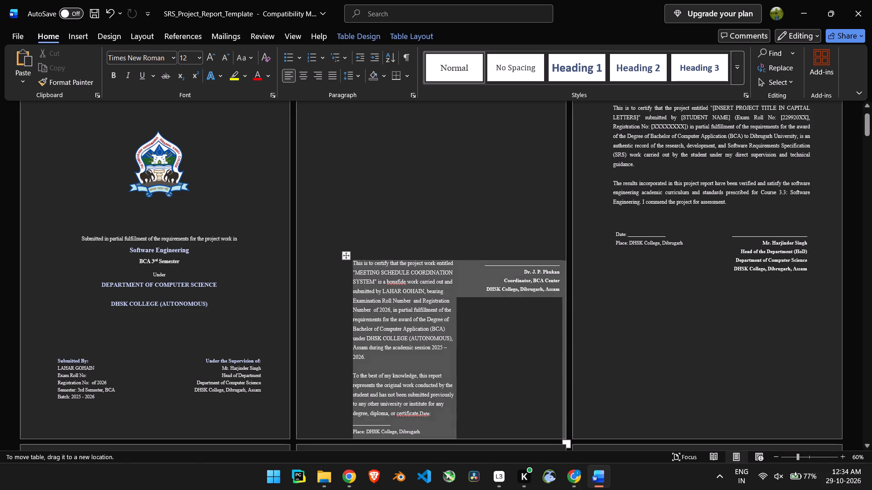
drag(346, 249, 326, 137)
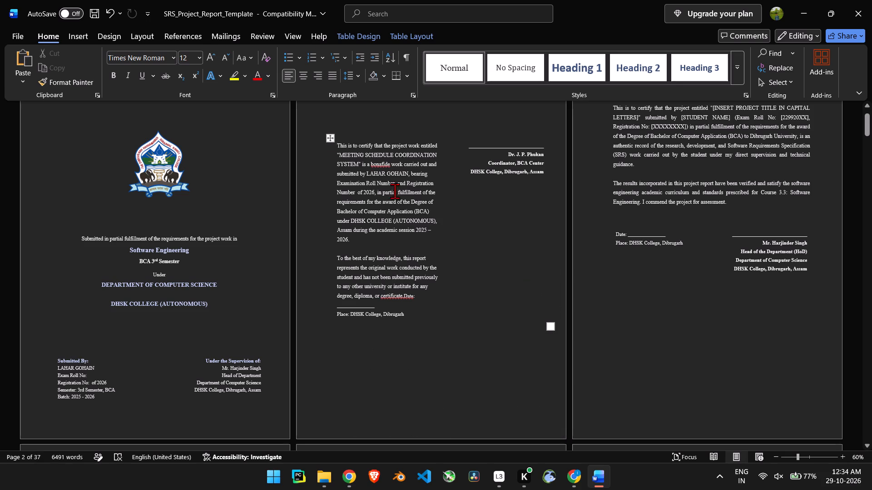
Insert blank lines above the coordinator's signature line to push the signature block down below the Place line.
click(462, 152)
click(468, 148)
click(468, 148)
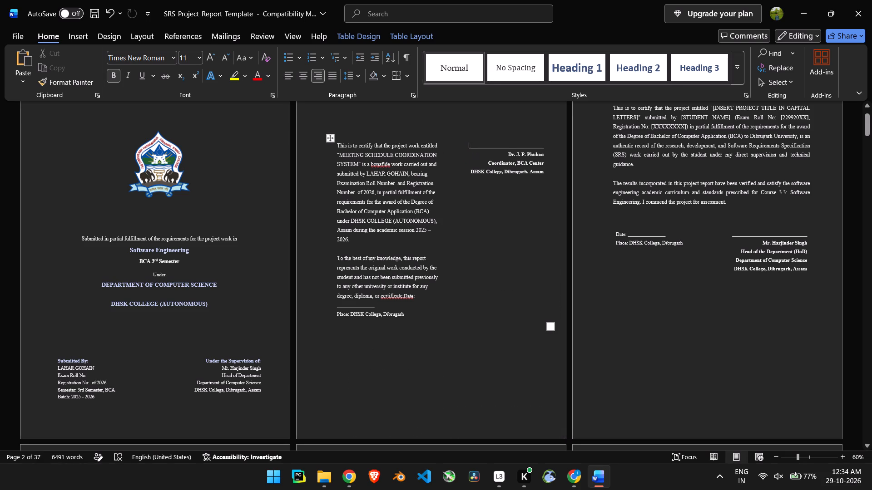
click(467, 147)
key(Return)
key(Return)
key(Return)
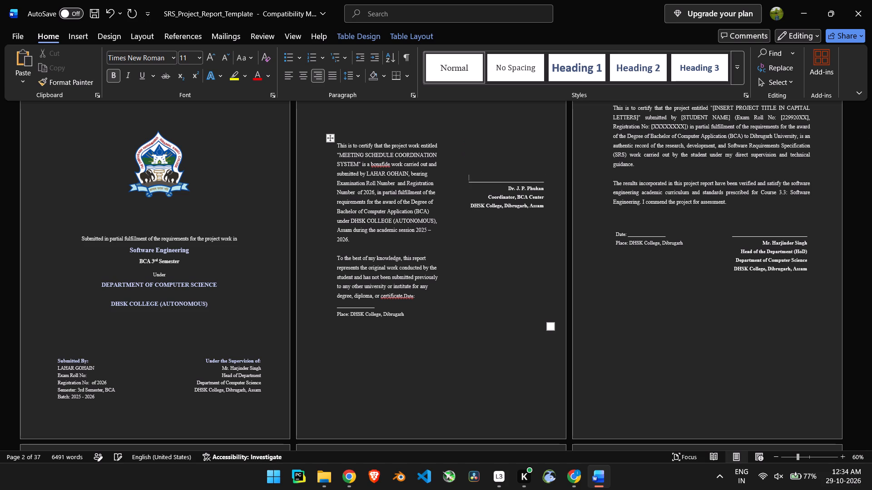
key(Return)
key(Return)
key(Return)
key(Return)
key(Return)
key(Return)
key(Return)
key(Return)
key(Return)
key(Return)
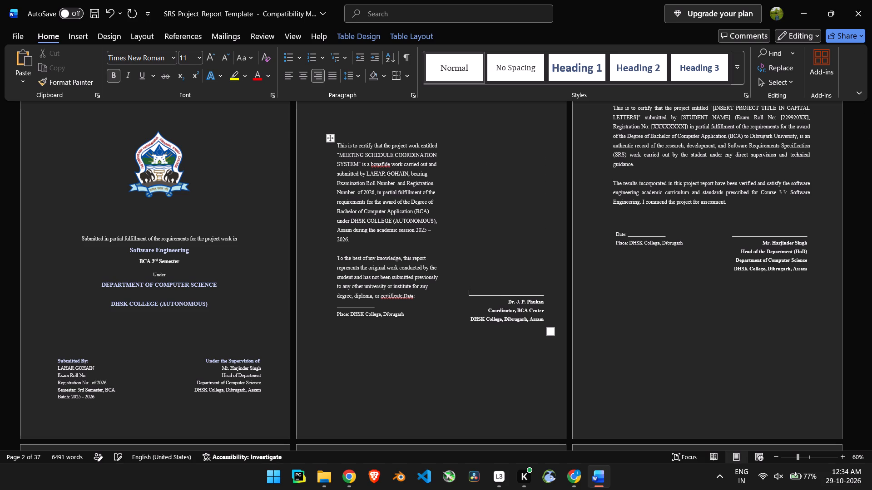
key(Return)
key(Return)
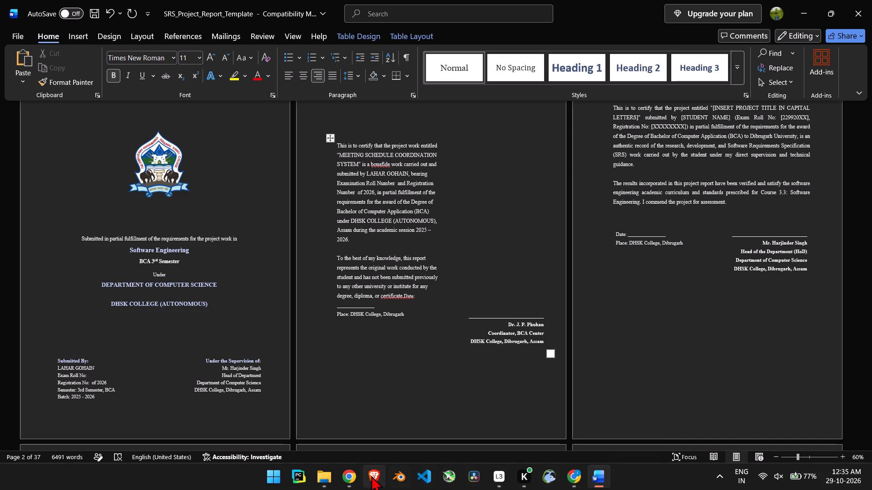
click(346, 475)
scroll(266, 213, up, 6)
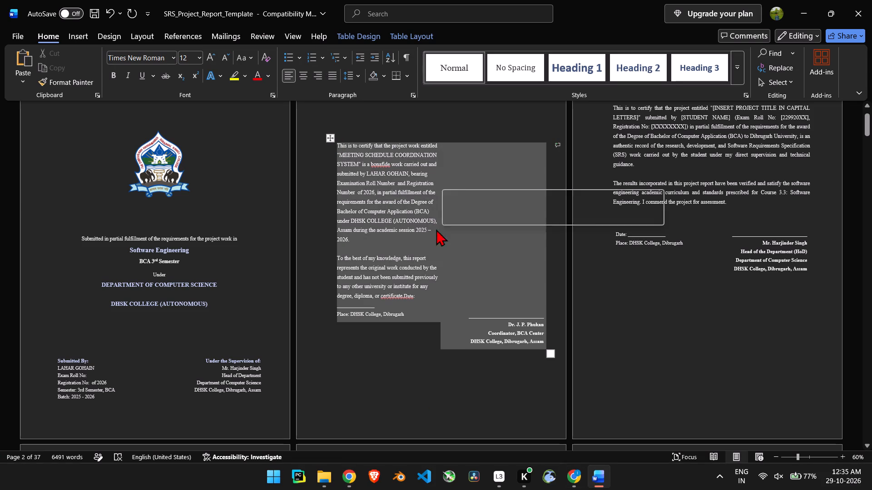
click(335, 78)
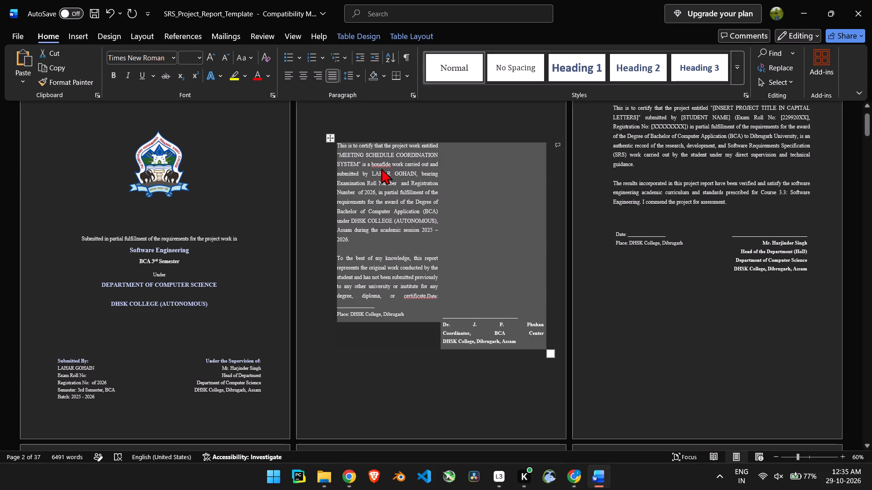
click(363, 359)
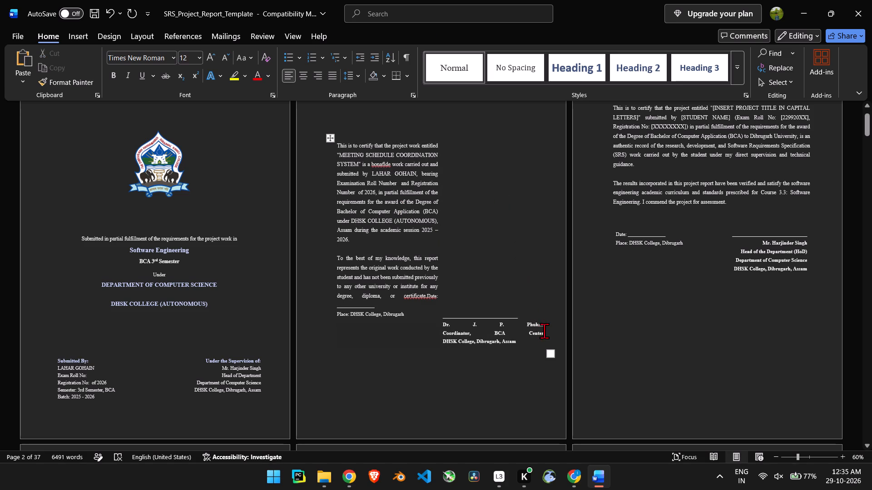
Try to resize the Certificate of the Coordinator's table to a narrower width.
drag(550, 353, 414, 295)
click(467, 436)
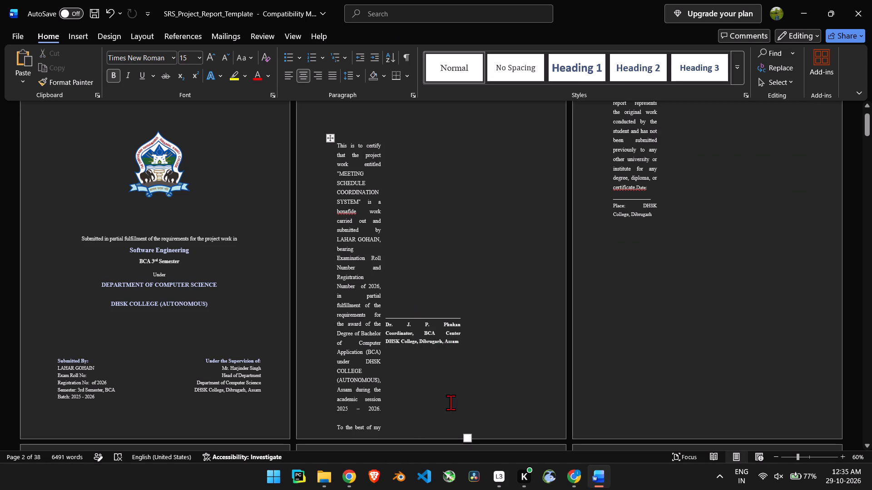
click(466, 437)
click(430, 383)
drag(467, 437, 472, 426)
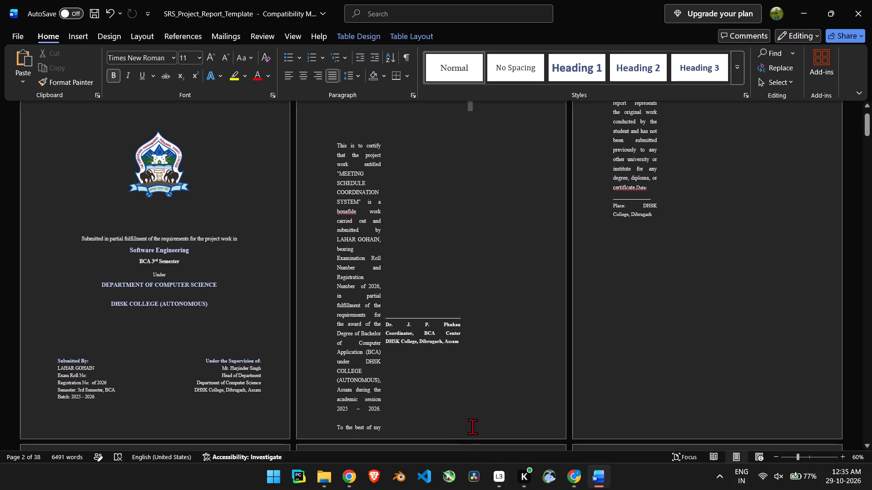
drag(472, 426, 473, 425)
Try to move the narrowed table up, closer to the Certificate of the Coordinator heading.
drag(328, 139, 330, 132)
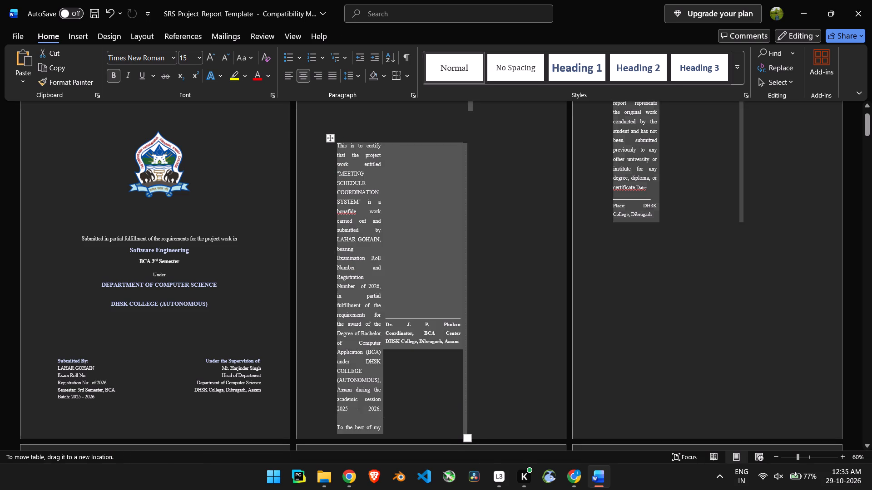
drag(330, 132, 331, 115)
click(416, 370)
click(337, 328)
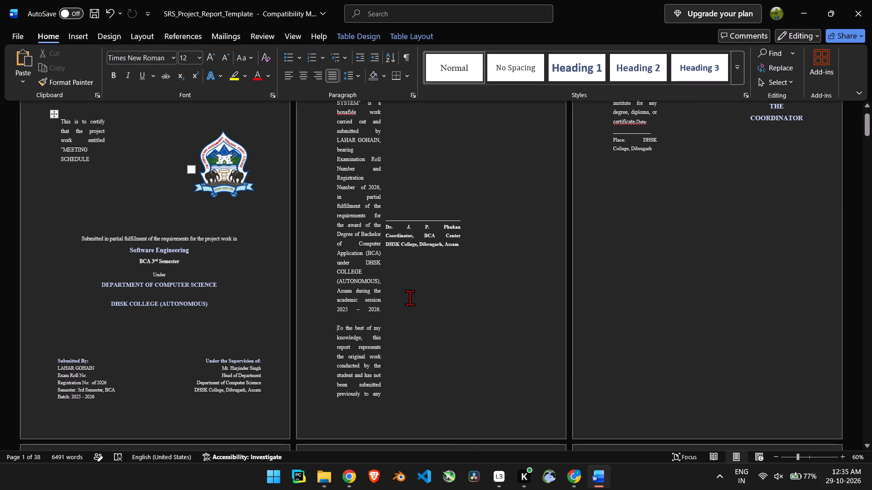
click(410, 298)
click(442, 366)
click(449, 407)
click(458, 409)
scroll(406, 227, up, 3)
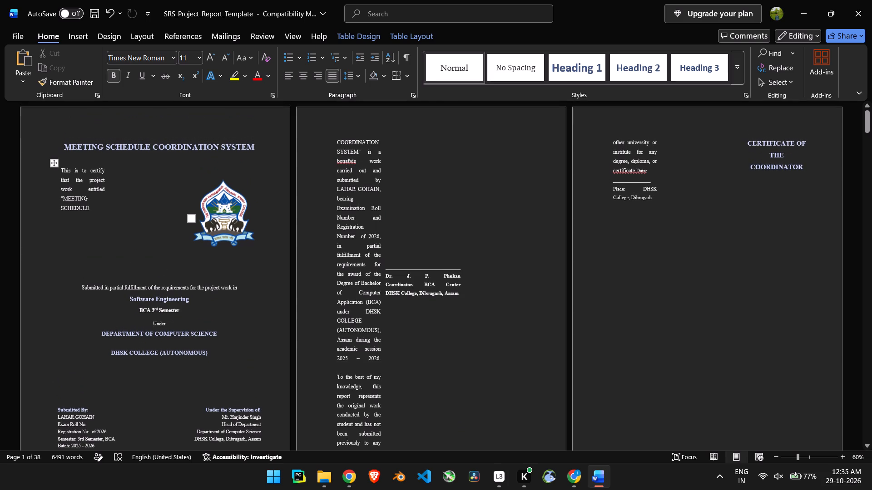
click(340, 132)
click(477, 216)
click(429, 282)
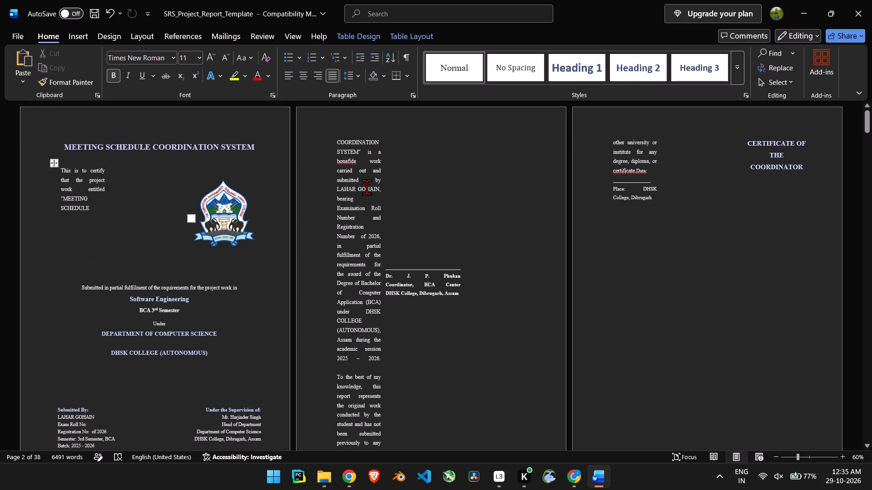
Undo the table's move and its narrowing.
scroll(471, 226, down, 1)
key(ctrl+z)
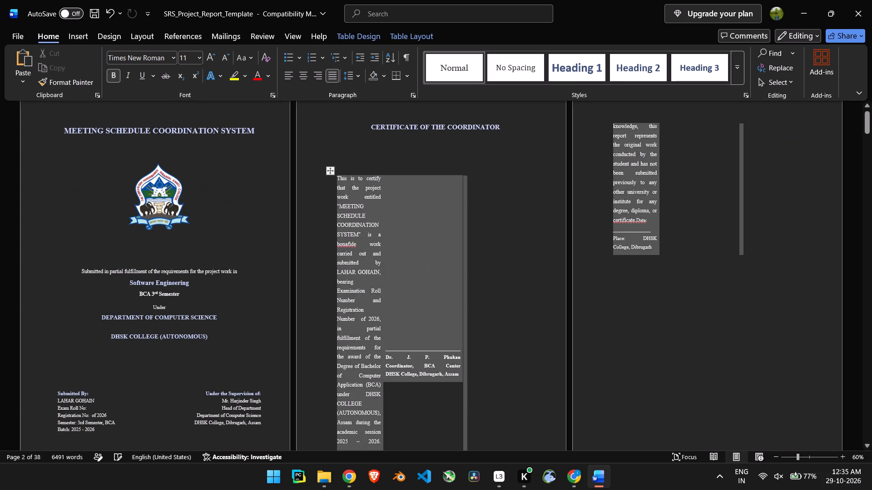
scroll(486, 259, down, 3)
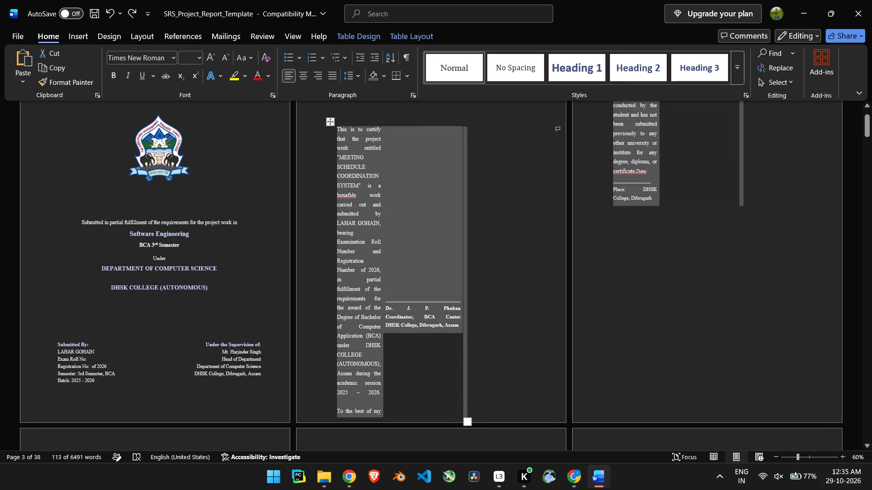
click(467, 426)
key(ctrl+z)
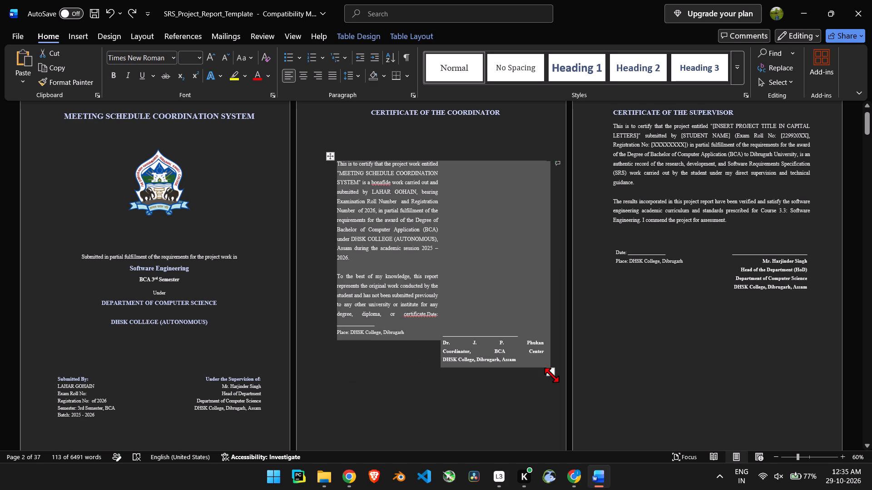
Widen the Certificate of the Coordinator's table slightly, so that it extends nearer to the page's right edge.
click(551, 375)
drag(551, 375, 486, 383)
click(492, 402)
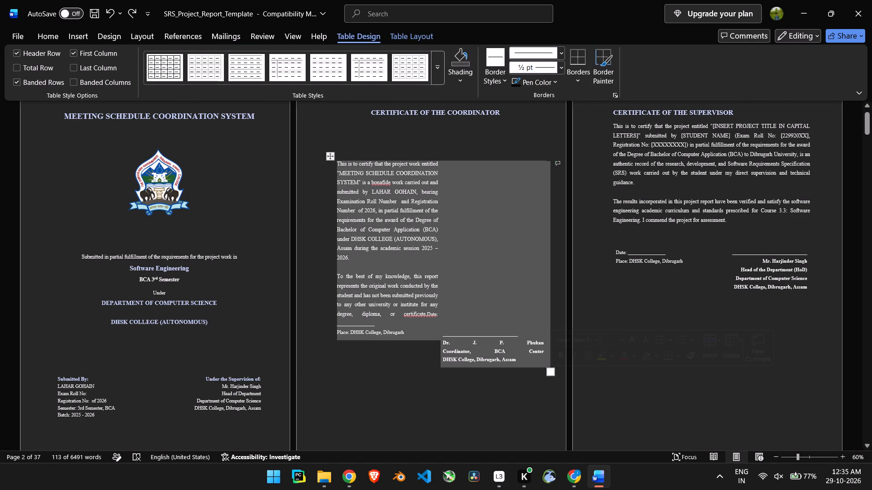
scroll(460, 386, down, 1)
click(519, 340)
drag(549, 358, 531, 357)
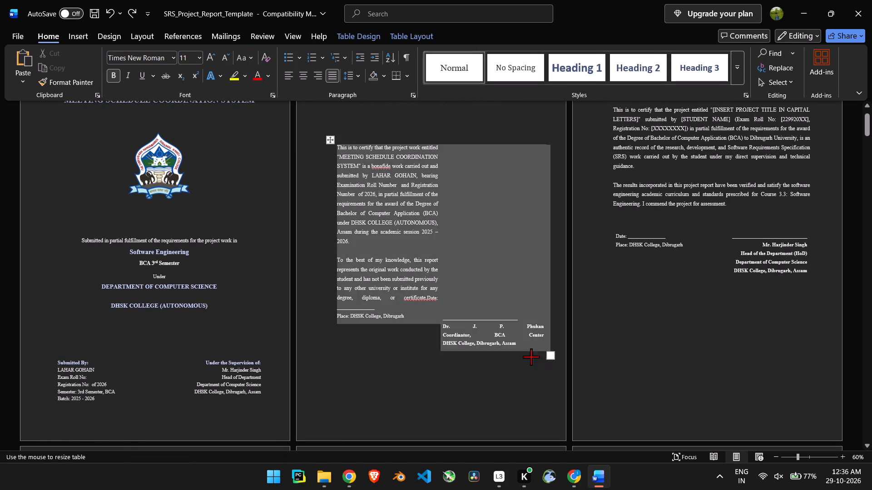
drag(531, 357, 557, 415)
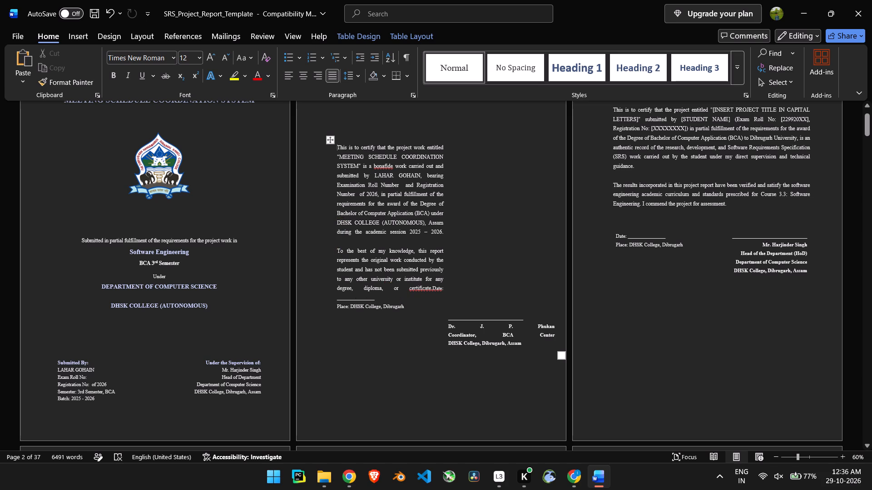
click(389, 191)
click(670, 188)
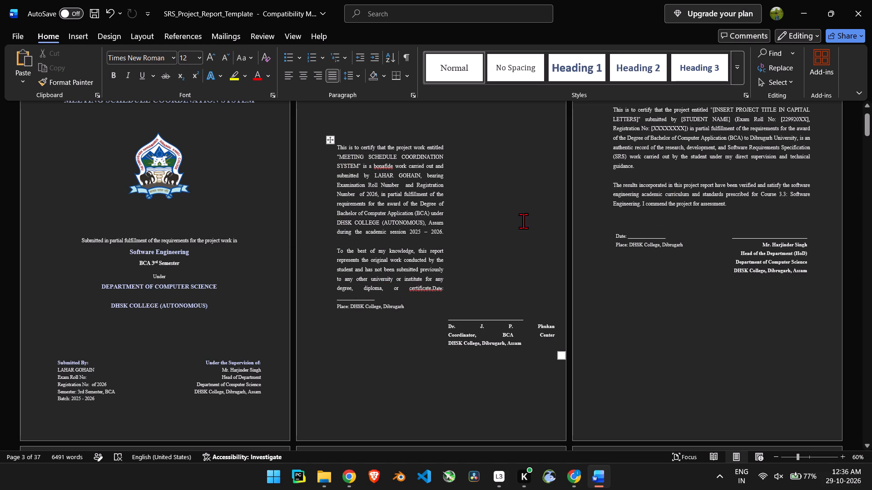
click(425, 215)
Move the certificate's table up and slightly left, so that it sits closer beneath the Certificate of the Coordinator heading.
scroll(455, 223, up, 1)
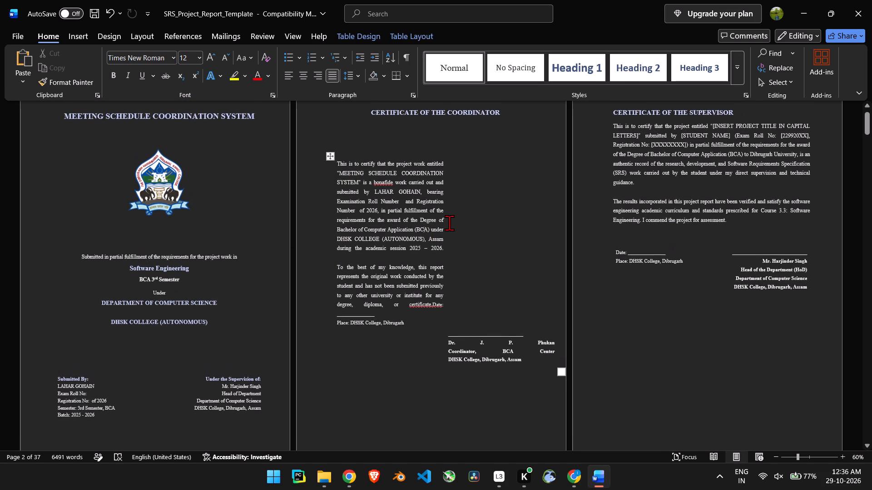
scroll(449, 223, up, 1)
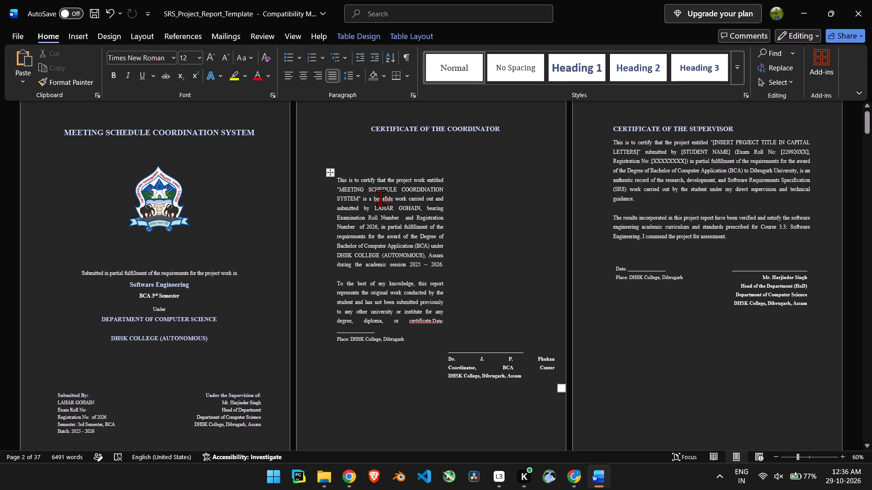
drag(327, 171, 315, 156)
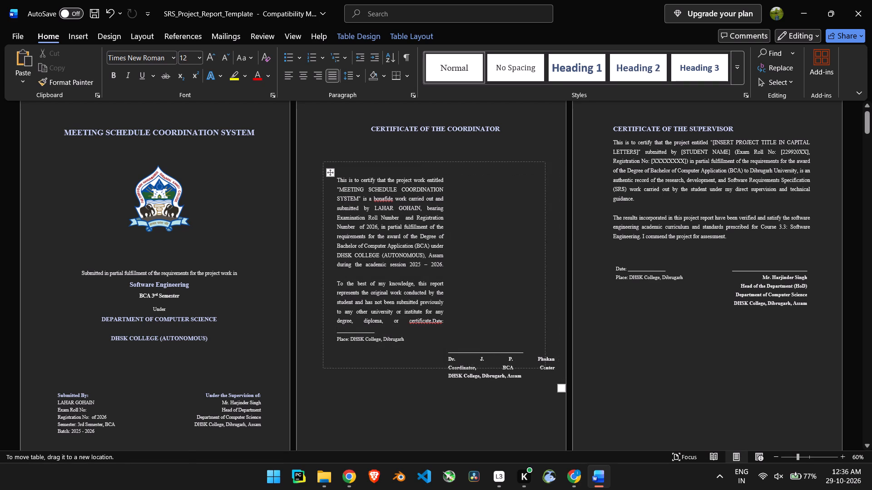
drag(315, 156, 317, 150)
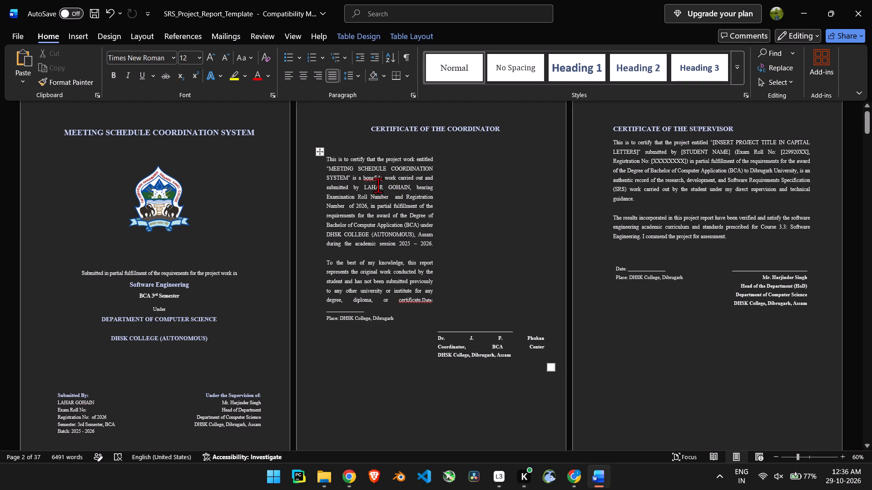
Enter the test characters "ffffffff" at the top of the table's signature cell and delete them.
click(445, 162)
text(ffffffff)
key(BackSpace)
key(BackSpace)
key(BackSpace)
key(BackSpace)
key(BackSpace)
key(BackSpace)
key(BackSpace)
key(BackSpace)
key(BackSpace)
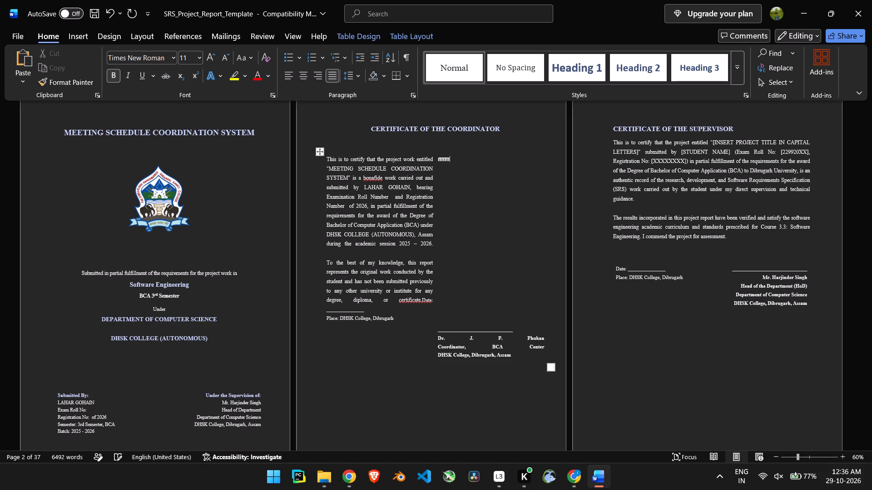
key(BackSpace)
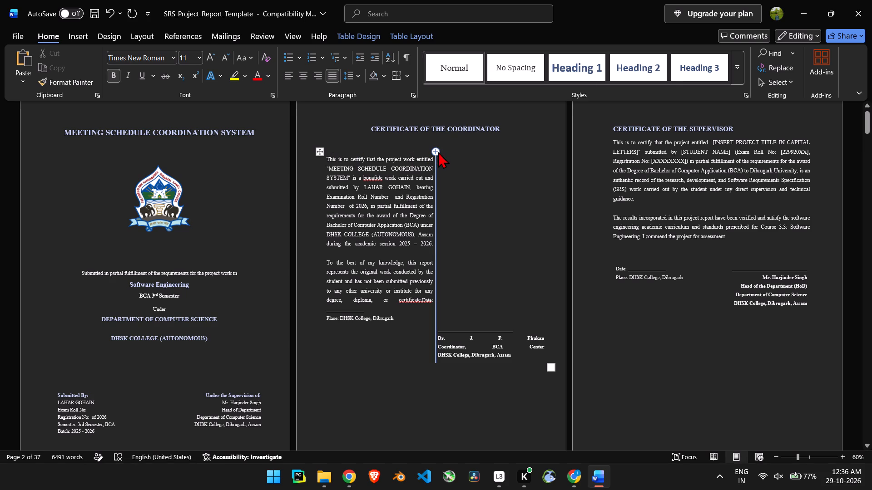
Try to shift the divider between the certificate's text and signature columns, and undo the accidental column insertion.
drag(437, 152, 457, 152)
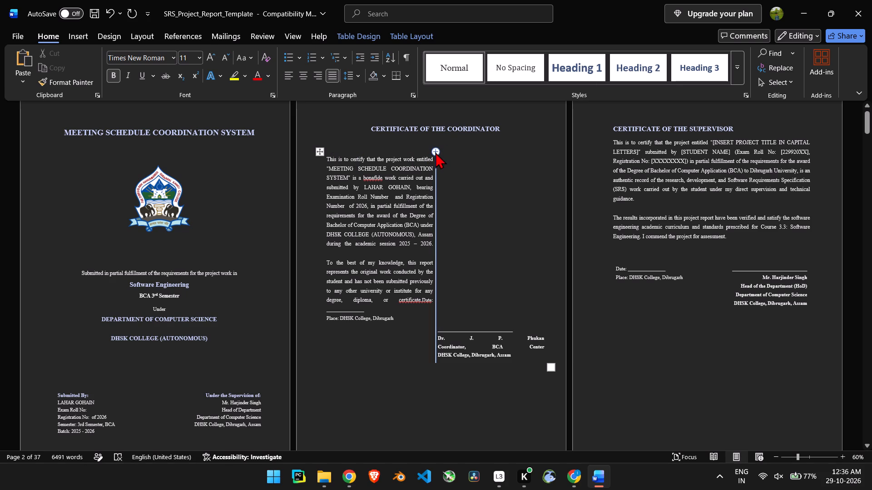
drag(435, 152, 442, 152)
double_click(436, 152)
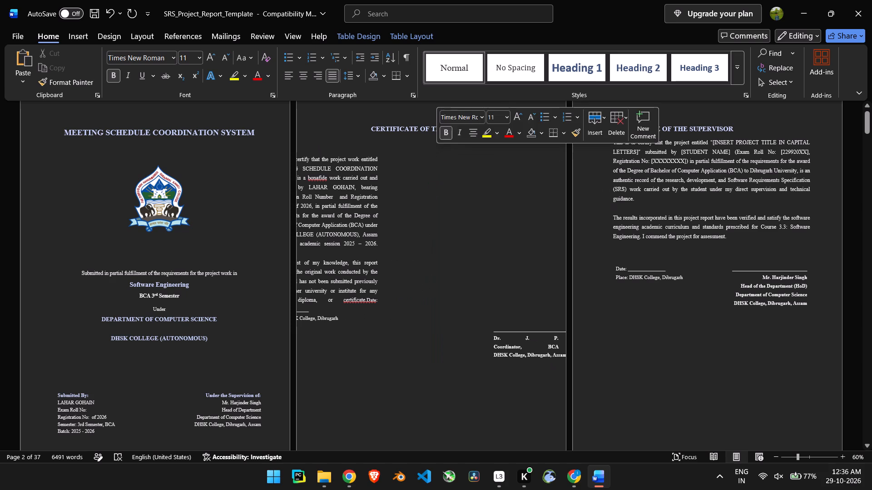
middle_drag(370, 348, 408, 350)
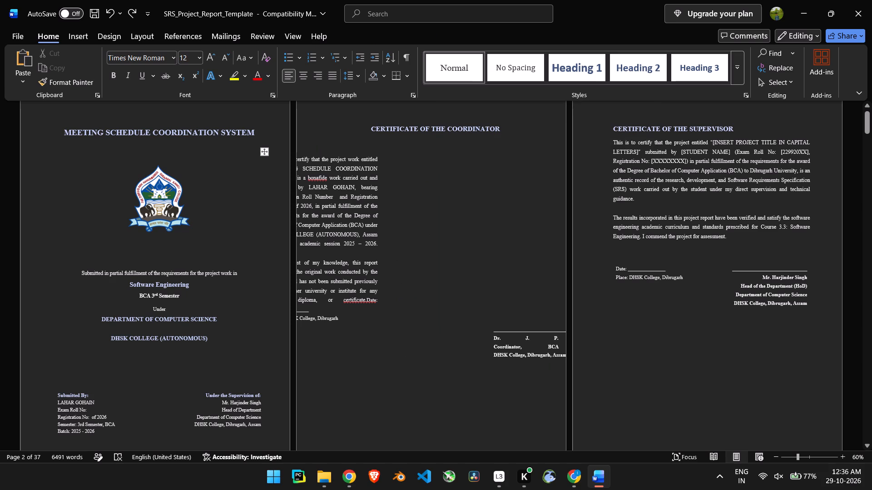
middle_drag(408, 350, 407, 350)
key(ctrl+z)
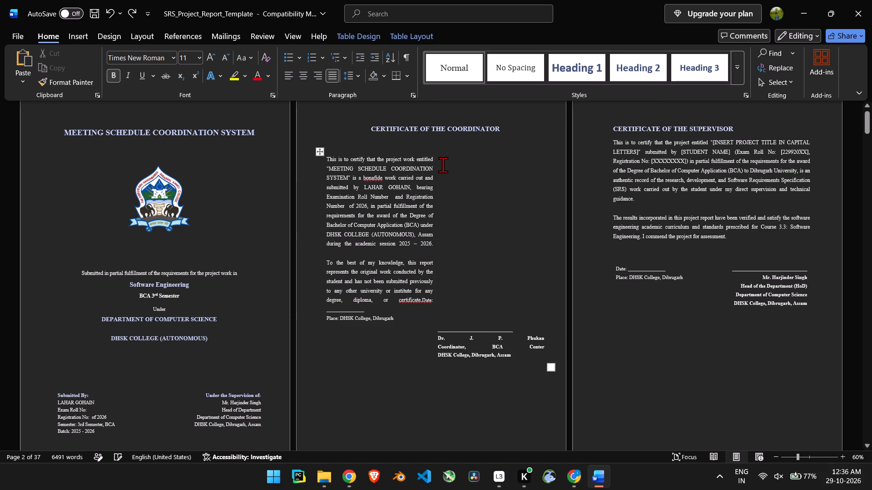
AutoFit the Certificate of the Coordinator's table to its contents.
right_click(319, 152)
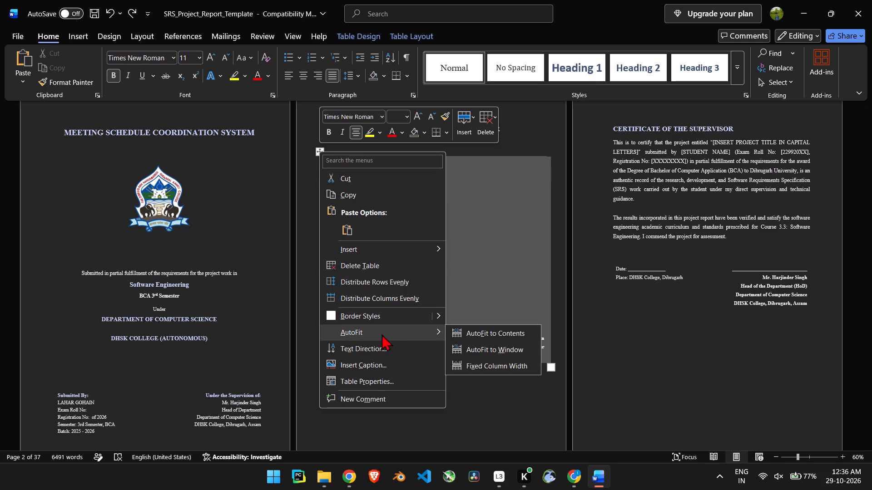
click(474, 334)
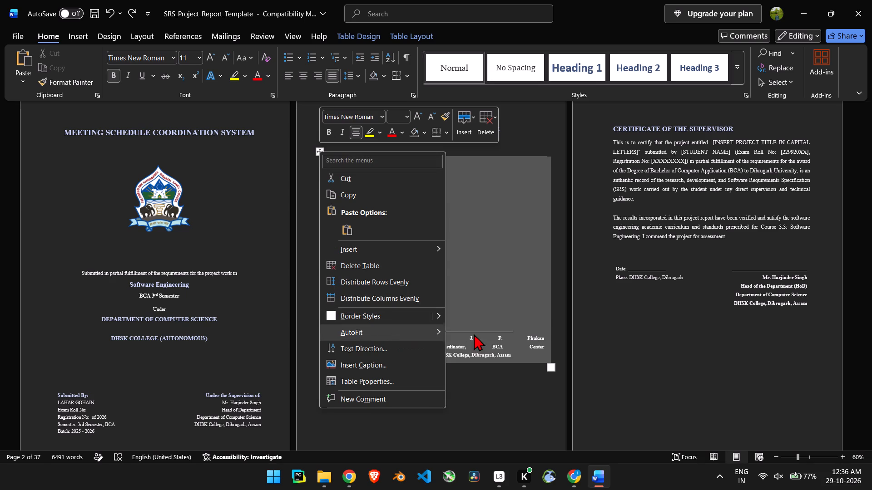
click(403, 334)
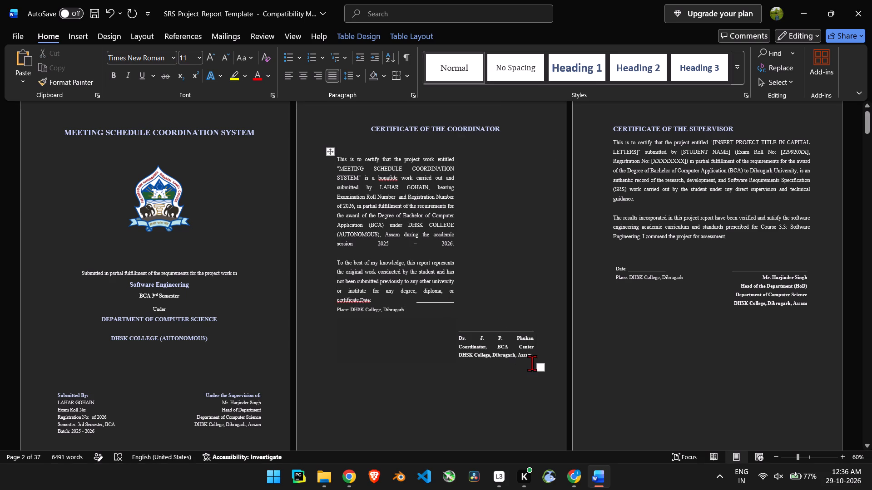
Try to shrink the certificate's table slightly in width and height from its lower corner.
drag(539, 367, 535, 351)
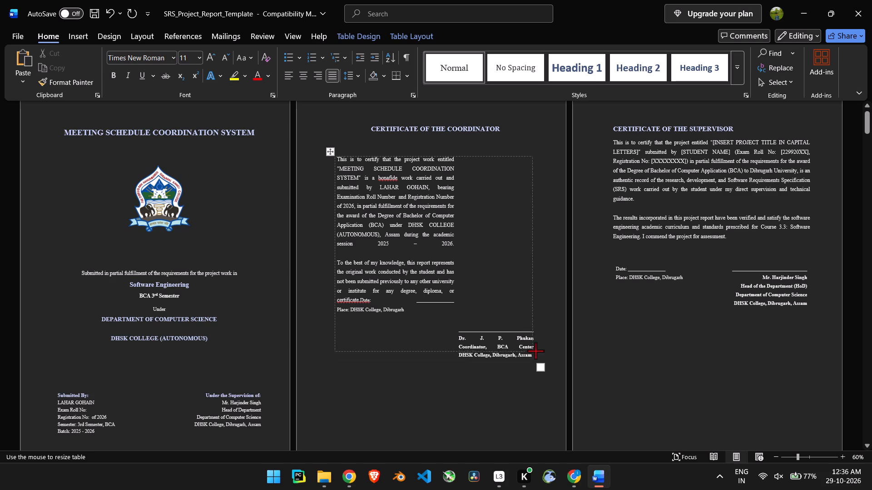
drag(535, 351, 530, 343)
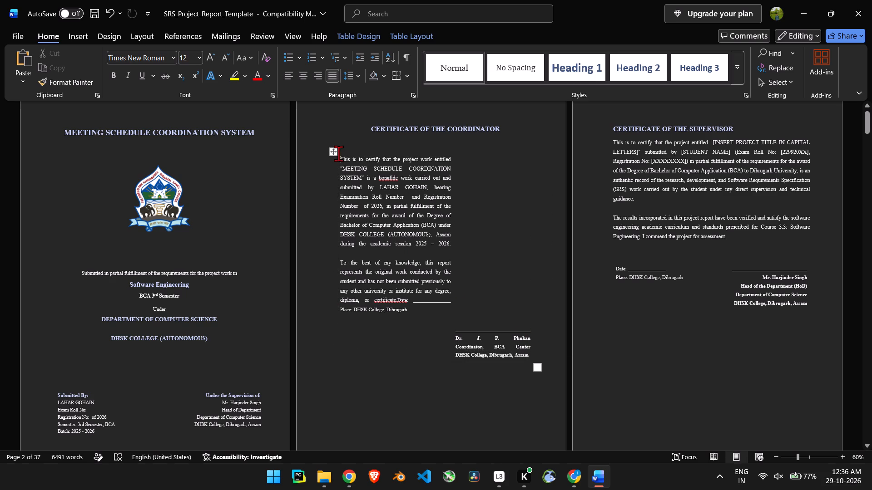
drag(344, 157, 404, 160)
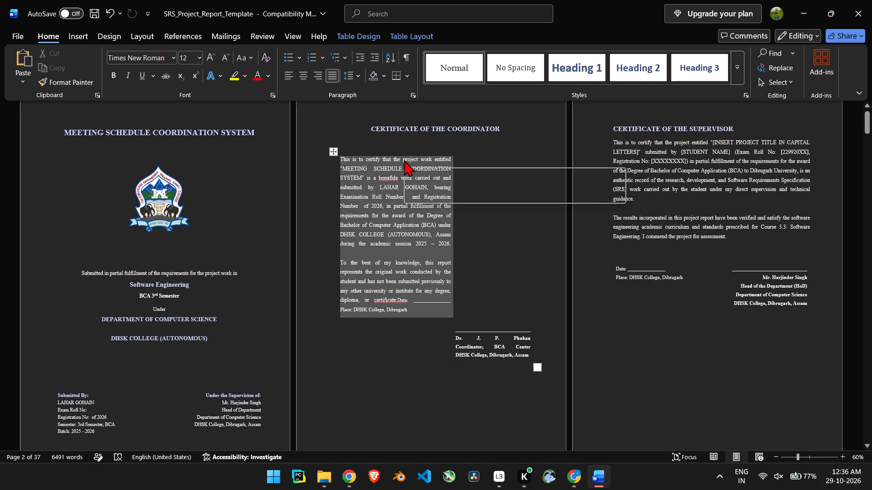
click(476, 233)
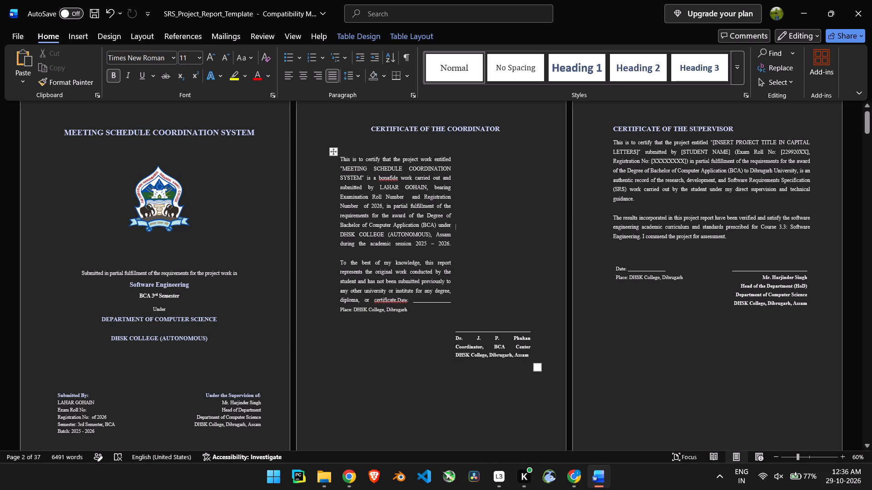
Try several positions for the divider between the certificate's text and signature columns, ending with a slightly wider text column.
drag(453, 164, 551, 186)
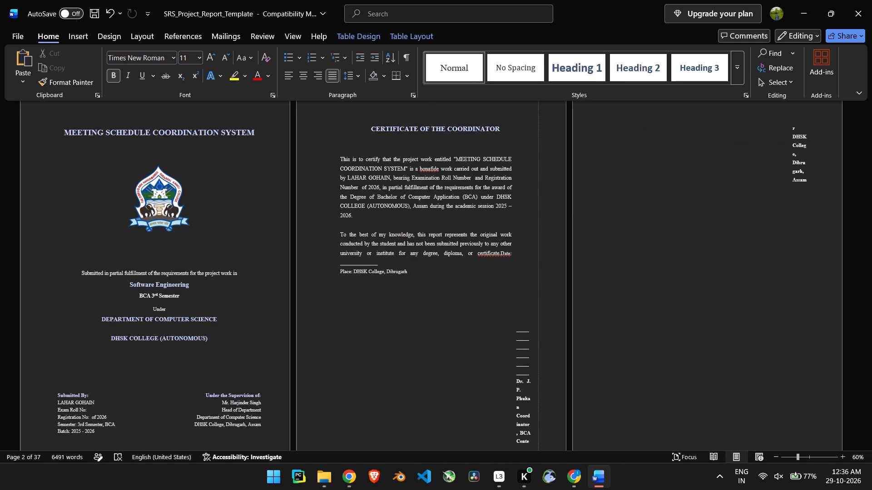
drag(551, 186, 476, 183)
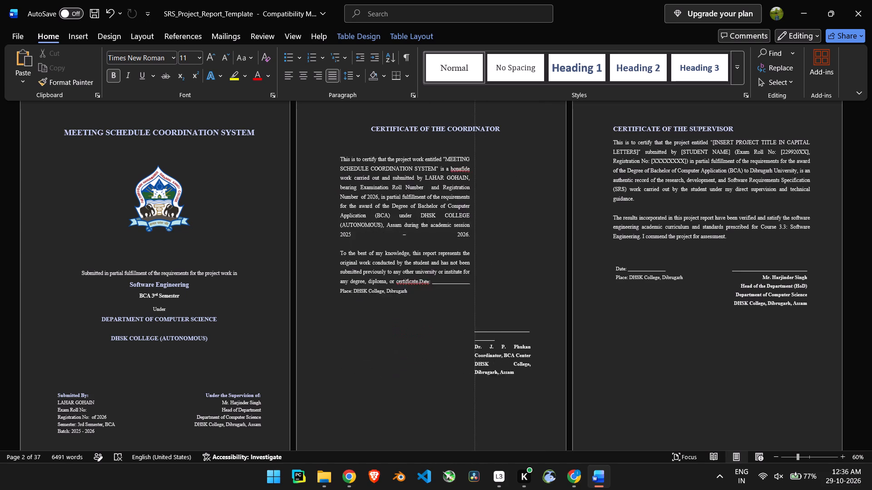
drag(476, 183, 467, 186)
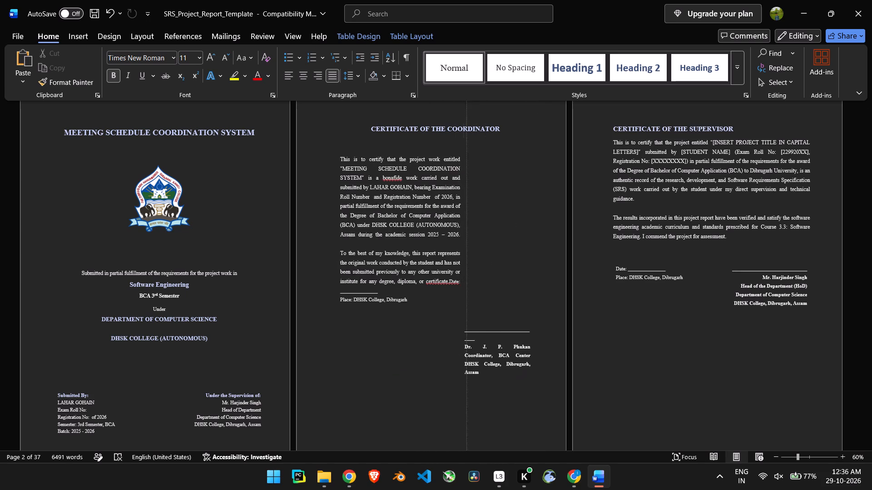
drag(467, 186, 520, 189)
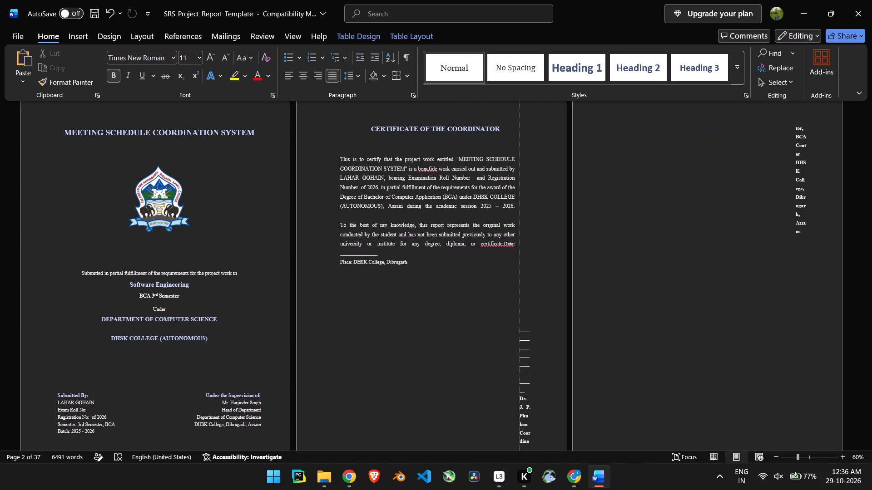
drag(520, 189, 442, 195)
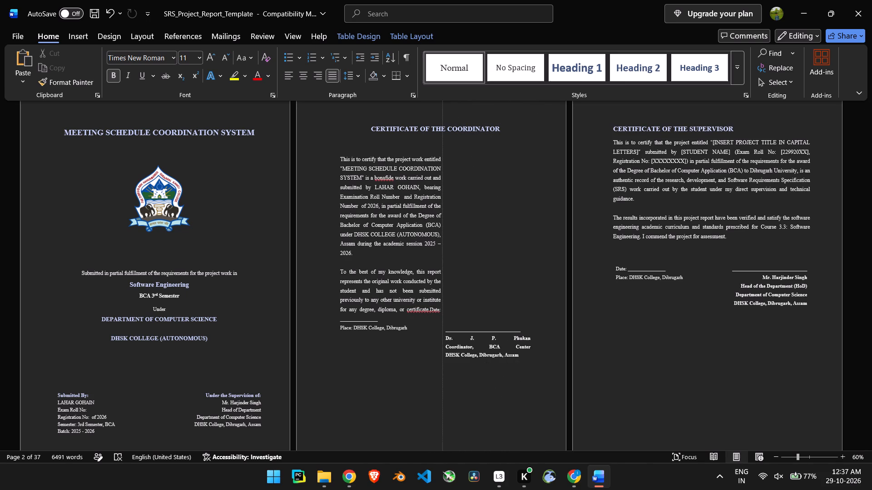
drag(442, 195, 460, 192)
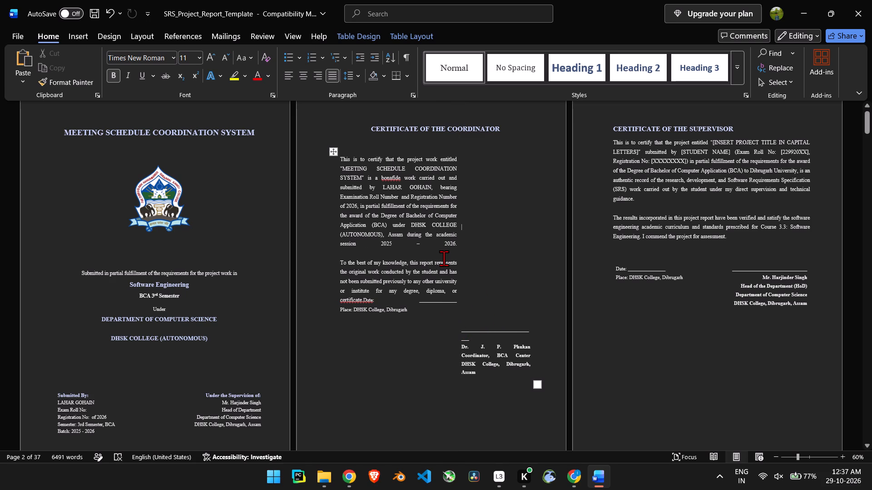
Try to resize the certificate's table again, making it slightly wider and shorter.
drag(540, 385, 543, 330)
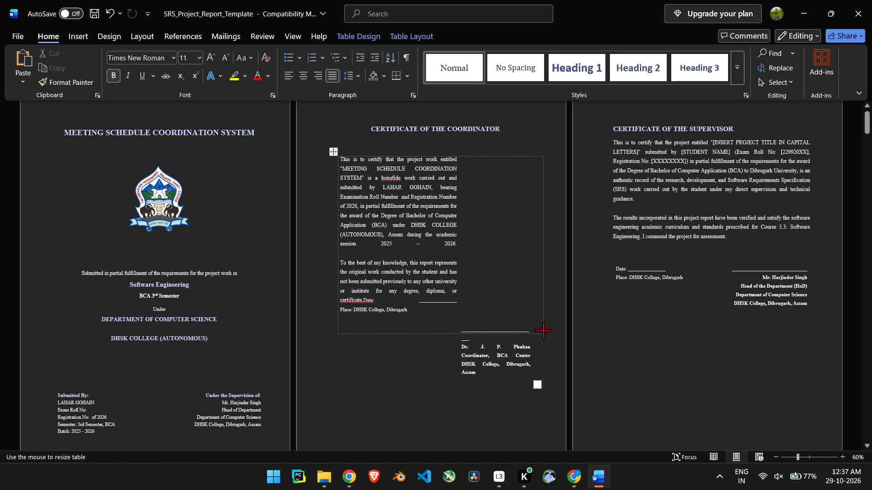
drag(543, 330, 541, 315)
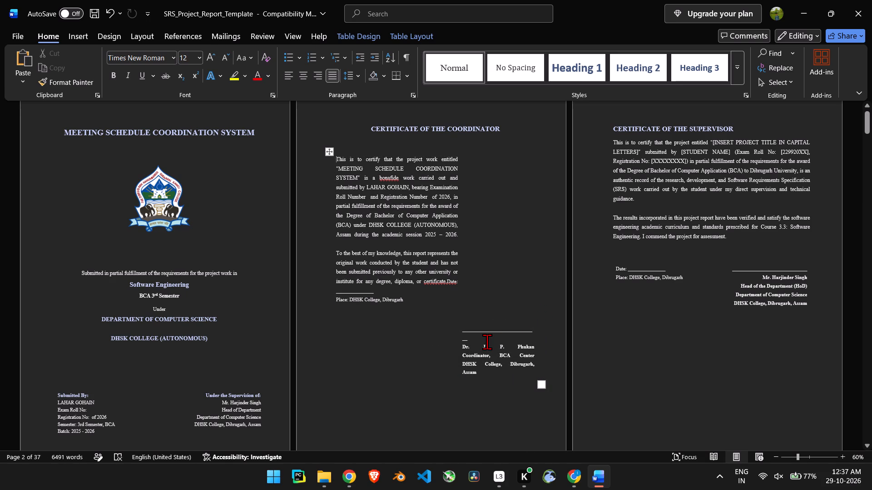
Undo the certificate's table edits back to the version with separate body paragraphs above the date and signature table.
key(ctrl+z)
key(ctrl+z)
key(ctrl+z)
key(ctrl+z)
key(ctrl+z)
key(ctrl+z)
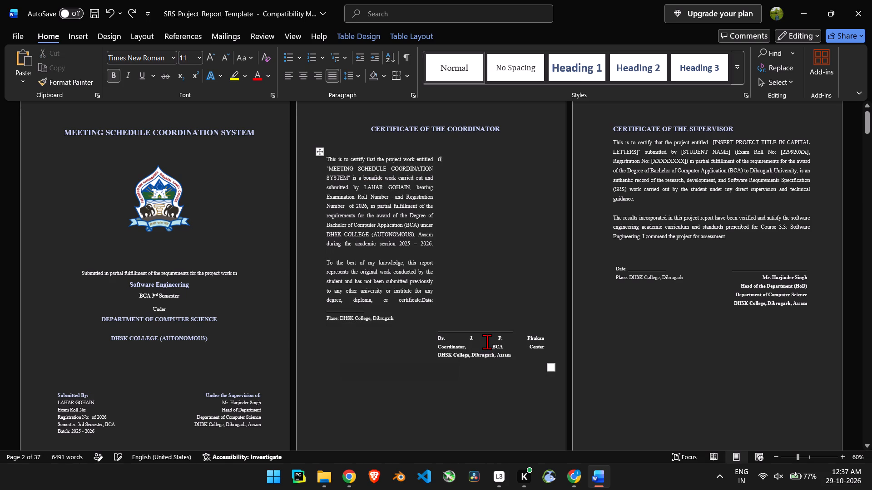
key(ctrl+z)
key(ctrl+z)
key(ctrl+z)
key(ctrl+z)
key(ctrl+z)
key(ctrl+z)
key(ctrl+z)
key(ctrl+z)
key(ctrl+z)
key(ctrl+z)
key(ctrl+z)
key(ctrl+z)
key(ctrl+z)
key(ctrl+z)
key(ctrl+z)
key(ctrl+z)
key(ctrl+z)
key(ctrl+z)
key(ctrl+z)
key(ctrl+z)
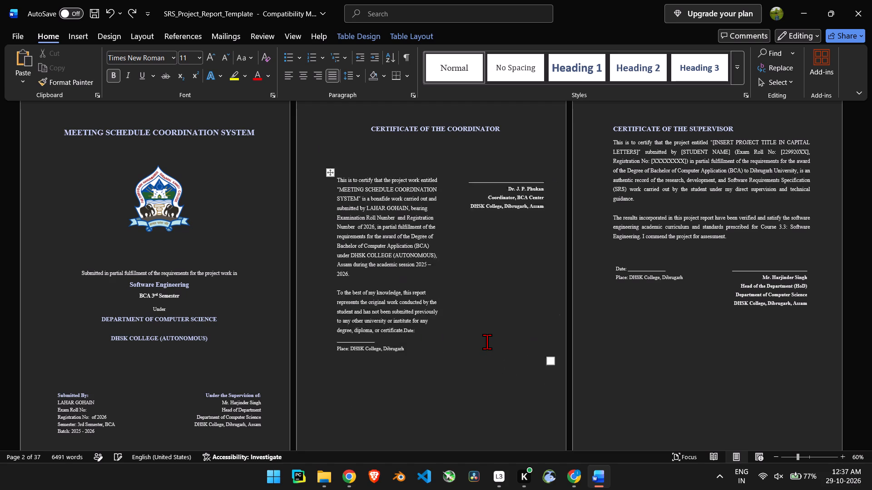
key(ctrl+z)
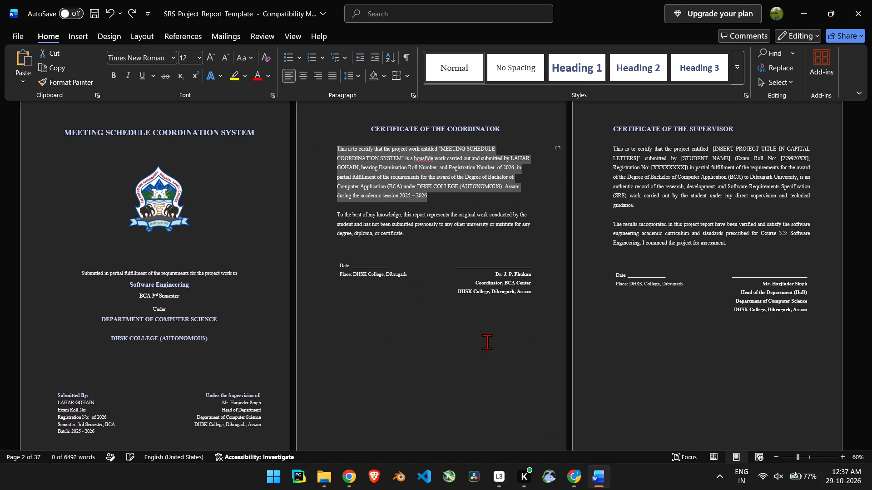
Move the coordinator's date and signature table down the page, leaving a large gap beneath the certificate text.
click(443, 344)
click(421, 239)
click(416, 271)
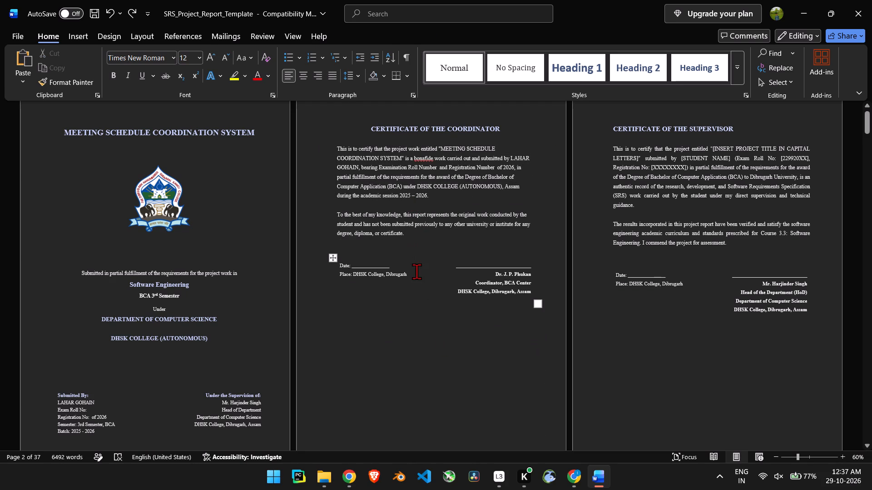
drag(334, 257, 333, 352)
click(404, 291)
click(400, 186)
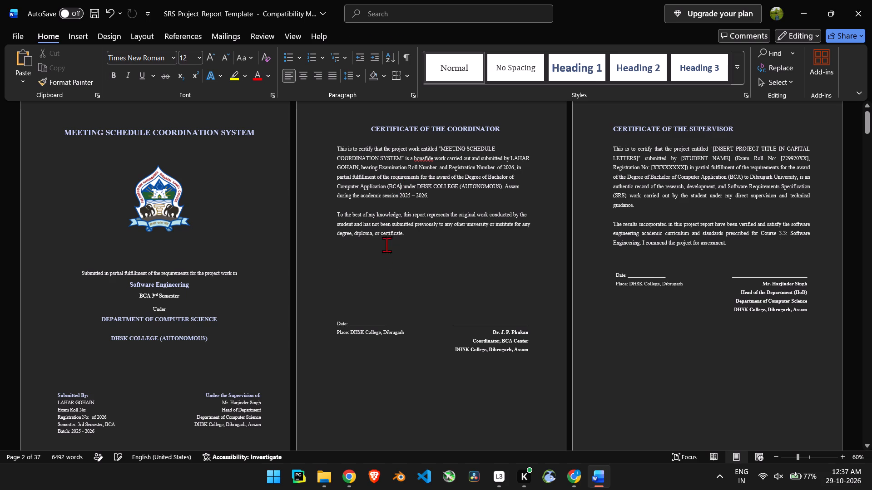
double_click(390, 187)
click(476, 263)
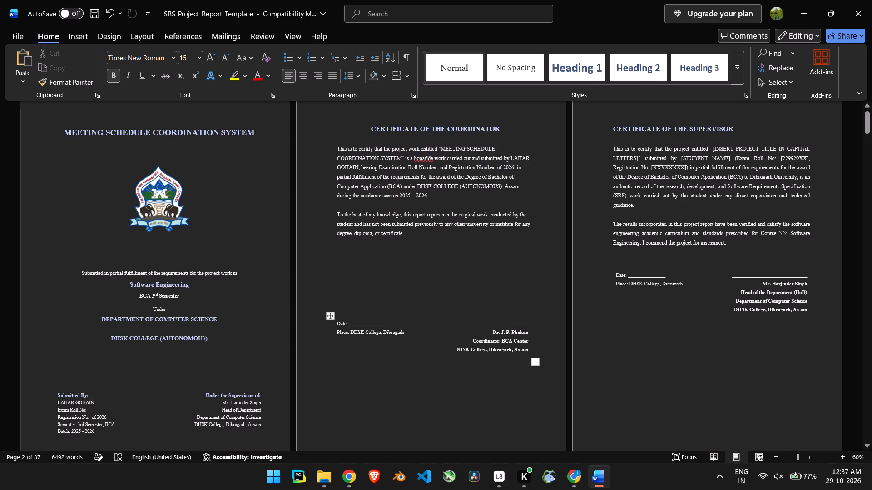
drag(327, 315, 324, 370)
click(400, 211)
click(466, 225)
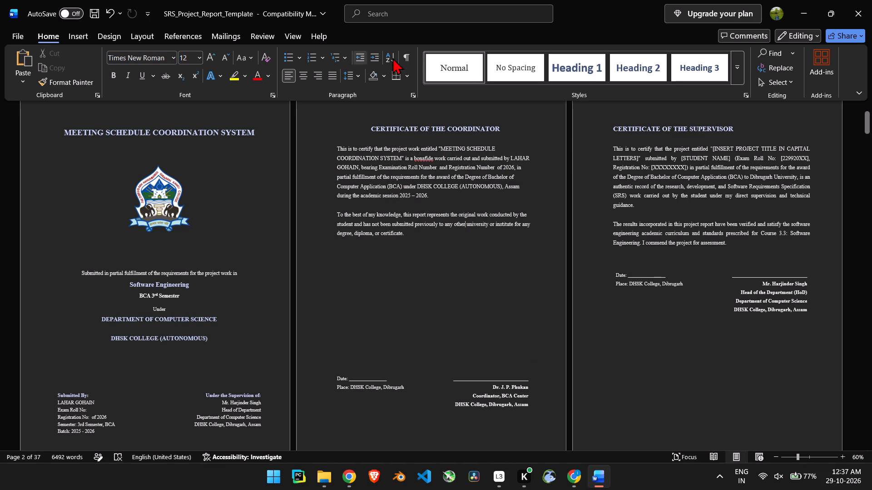
Show the formatting marks and delete the paragraph mark after the page break on the Certificate of the Coordinator page.
click(406, 57)
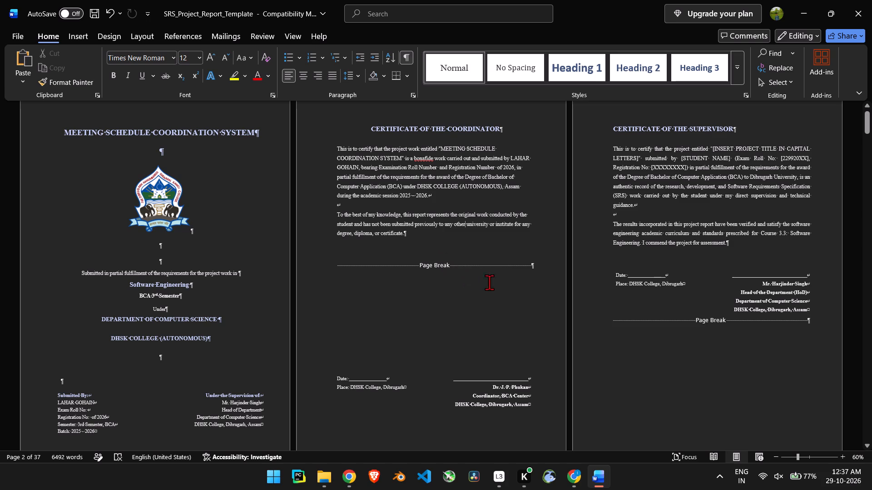
drag(537, 267, 522, 267)
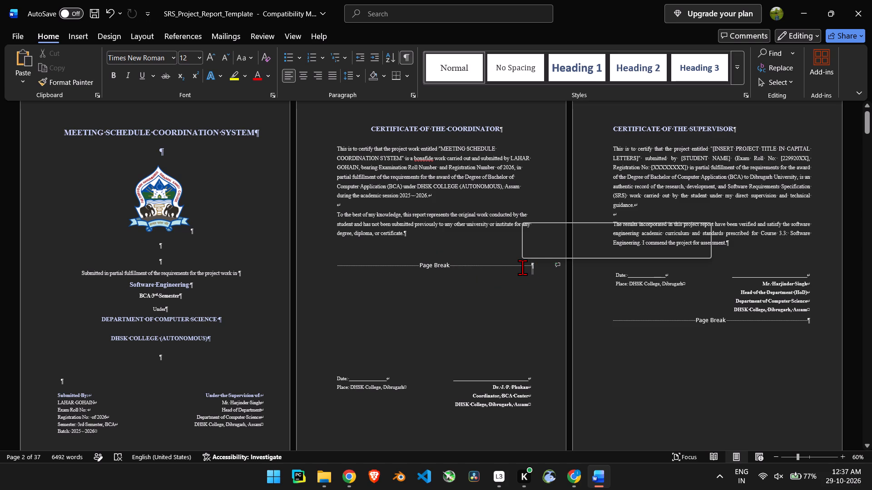
key(Delete)
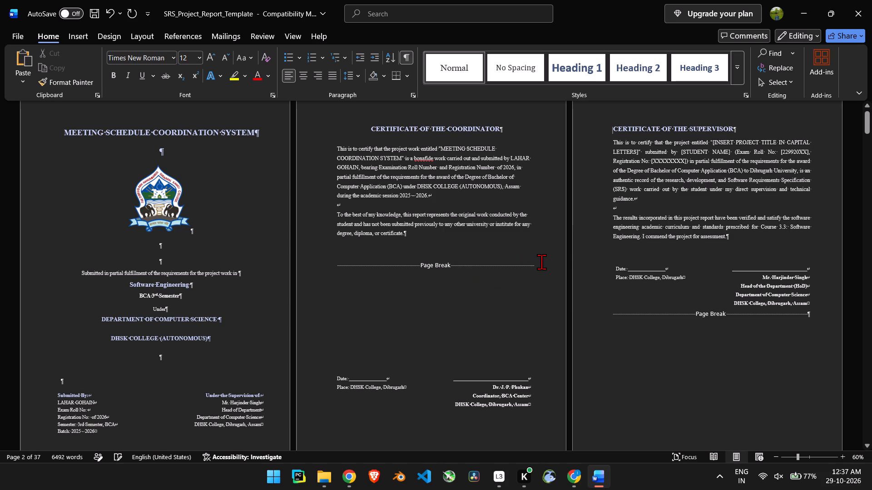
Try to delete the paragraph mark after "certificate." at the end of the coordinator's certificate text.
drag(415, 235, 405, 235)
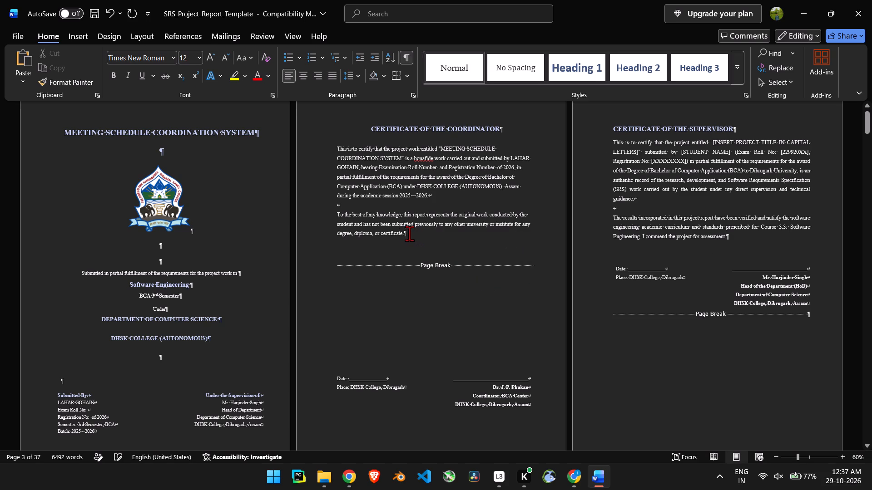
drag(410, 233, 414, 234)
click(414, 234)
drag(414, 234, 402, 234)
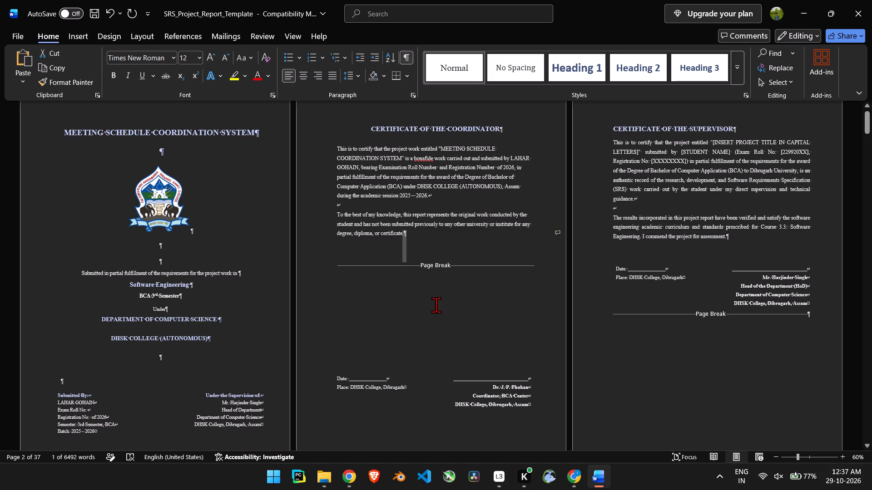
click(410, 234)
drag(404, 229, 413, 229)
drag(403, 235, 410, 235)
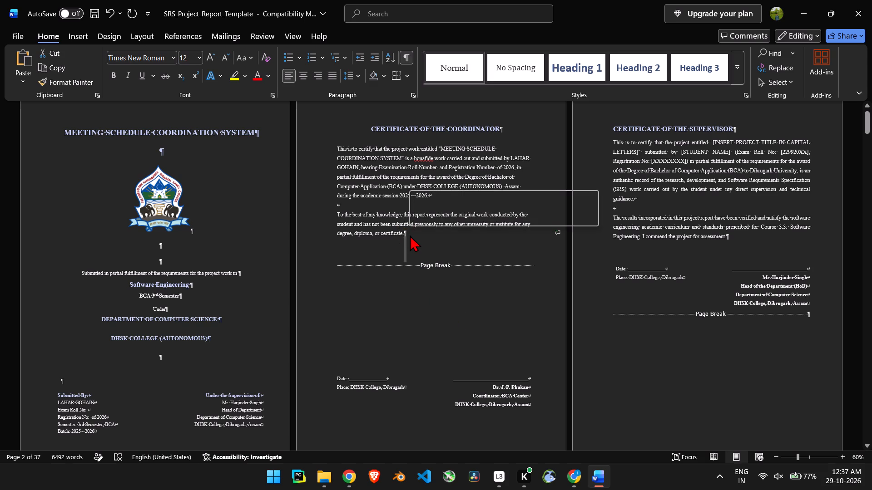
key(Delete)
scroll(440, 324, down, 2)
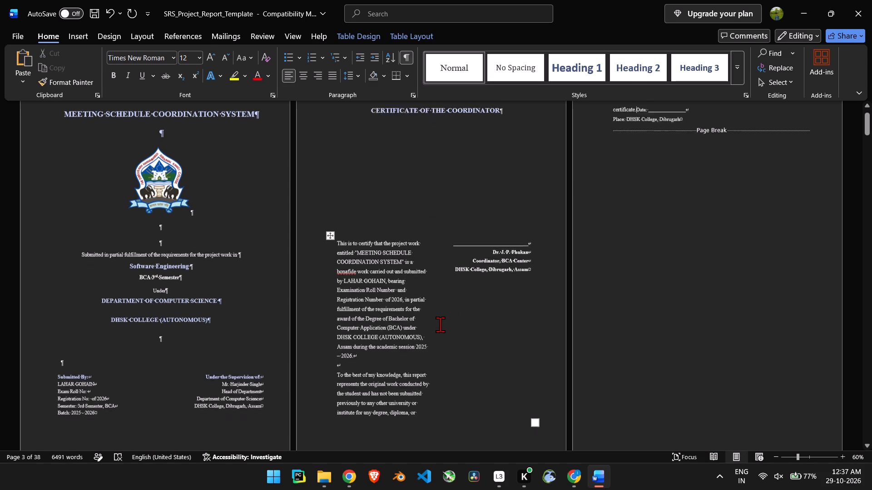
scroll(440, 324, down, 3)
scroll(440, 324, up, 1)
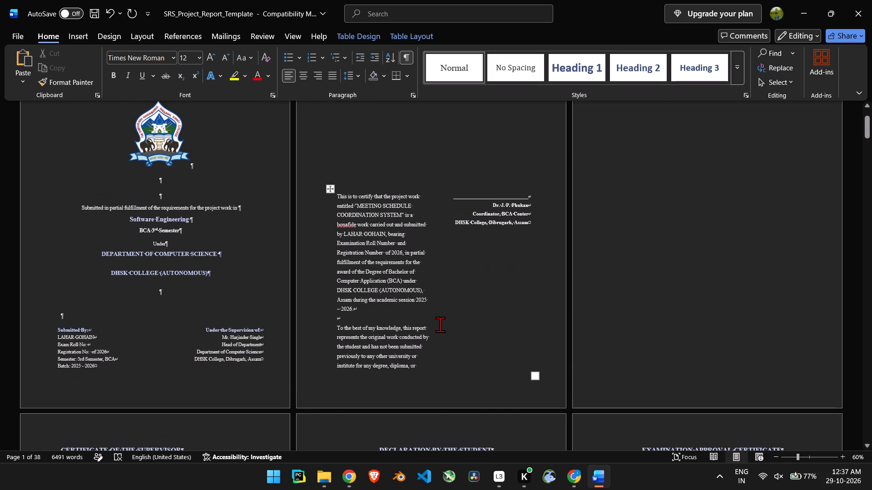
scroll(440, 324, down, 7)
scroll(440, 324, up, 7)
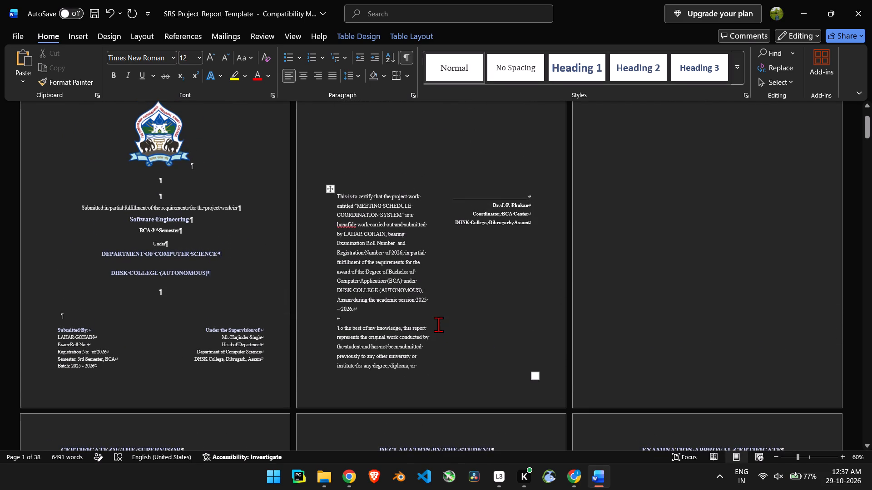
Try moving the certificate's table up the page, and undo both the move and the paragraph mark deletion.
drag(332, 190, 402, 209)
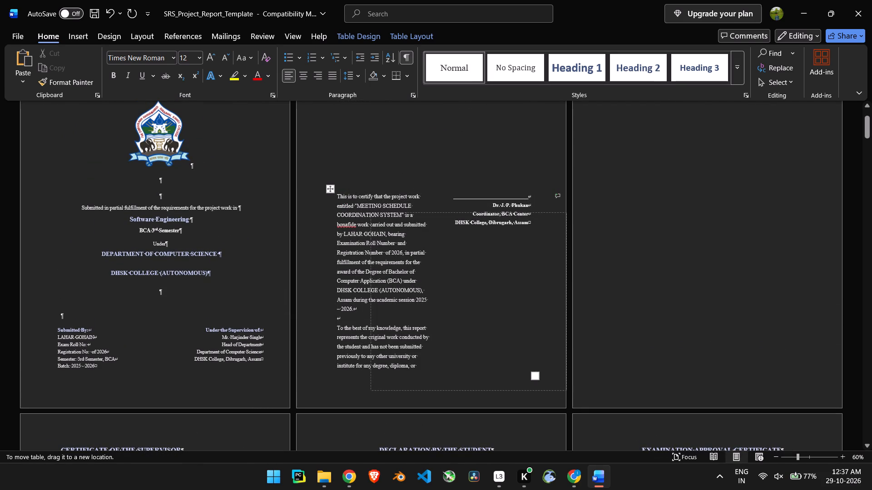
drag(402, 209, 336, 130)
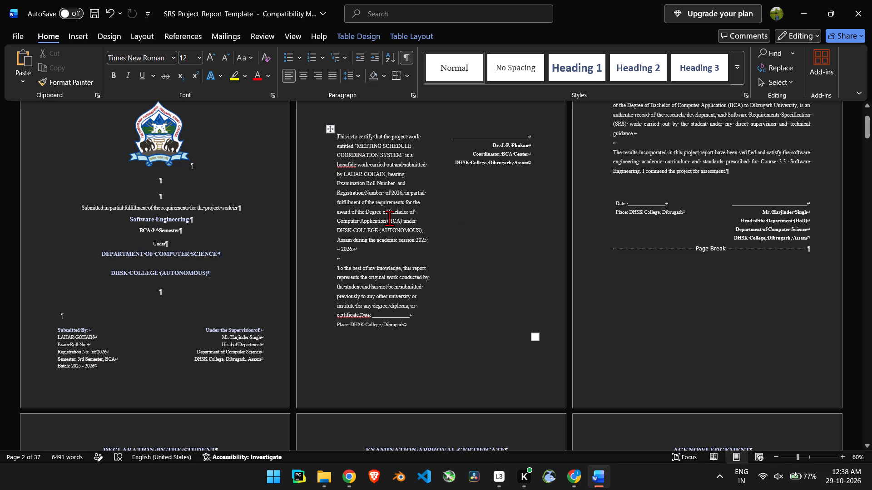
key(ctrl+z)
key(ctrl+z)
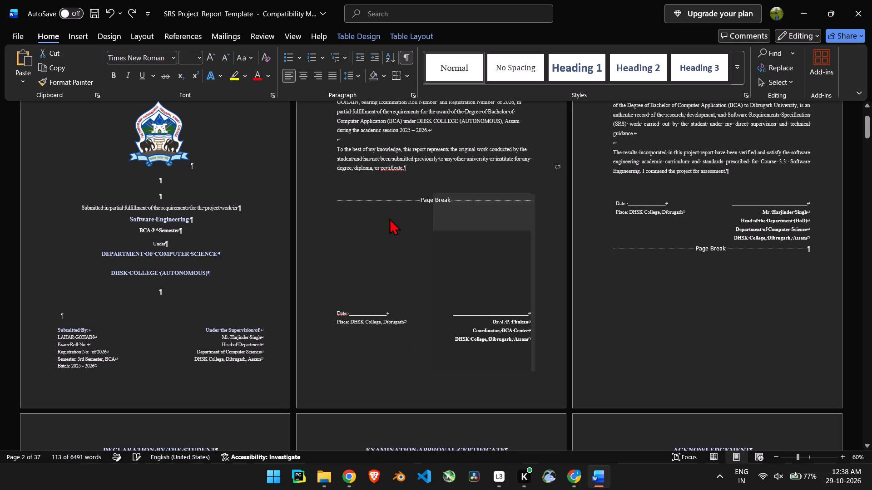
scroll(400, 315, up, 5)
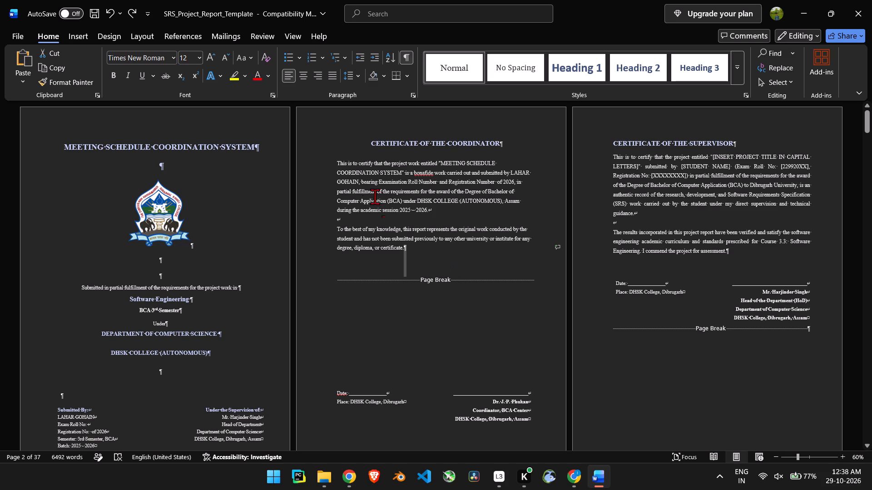
Justify the heading and body text of the Certificate of the Coordinator.
drag(335, 159, 444, 252)
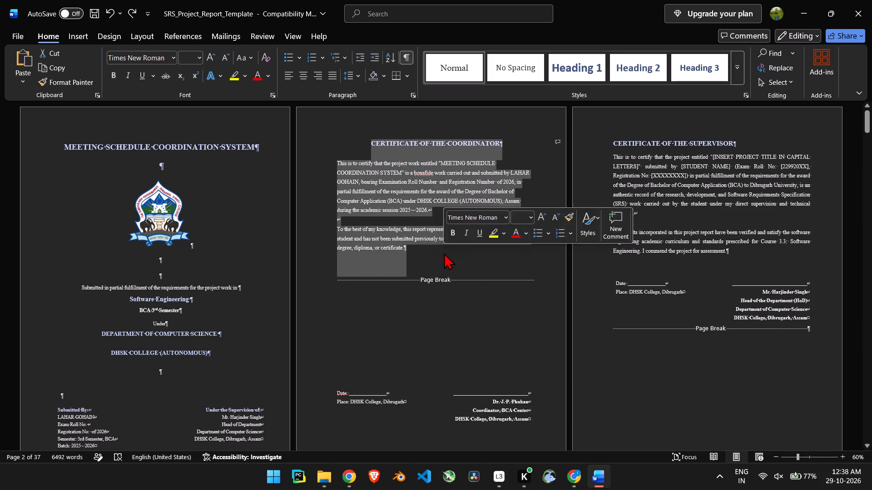
click(335, 77)
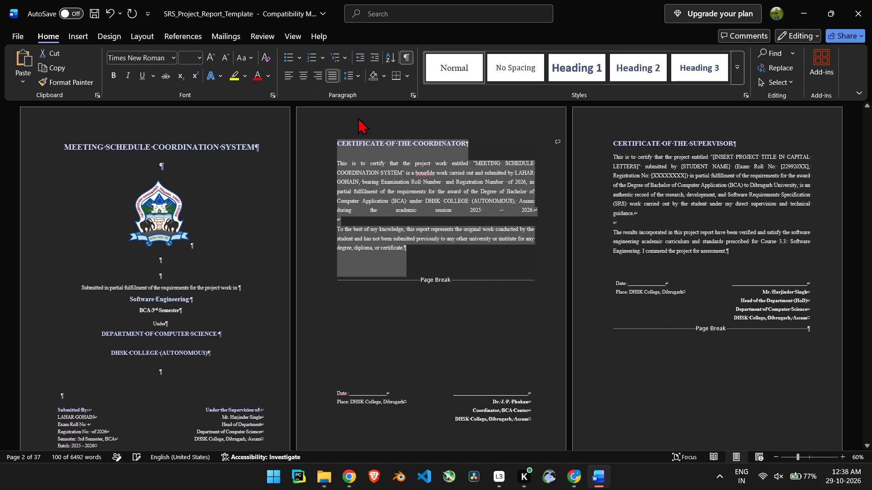
click(439, 259)
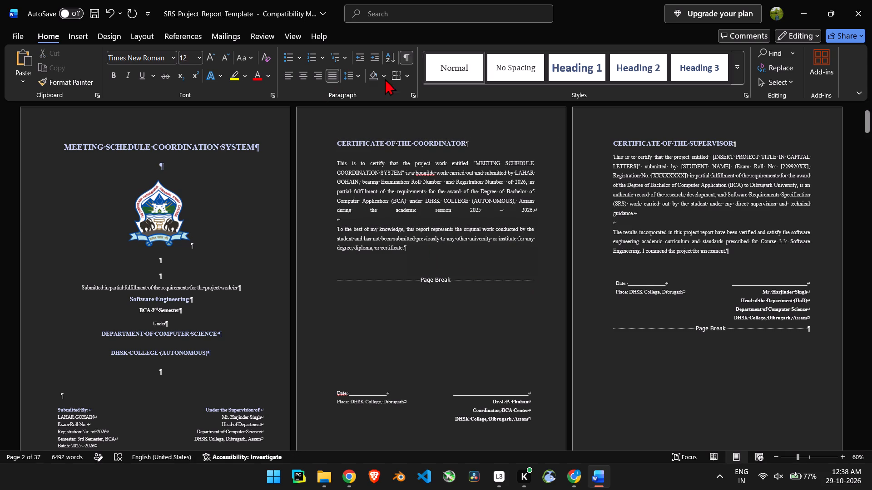
click(404, 59)
click(404, 59)
Cut the date and signature table from the Certificate of the Coordinator page.
scroll(424, 340, down, 1)
click(451, 378)
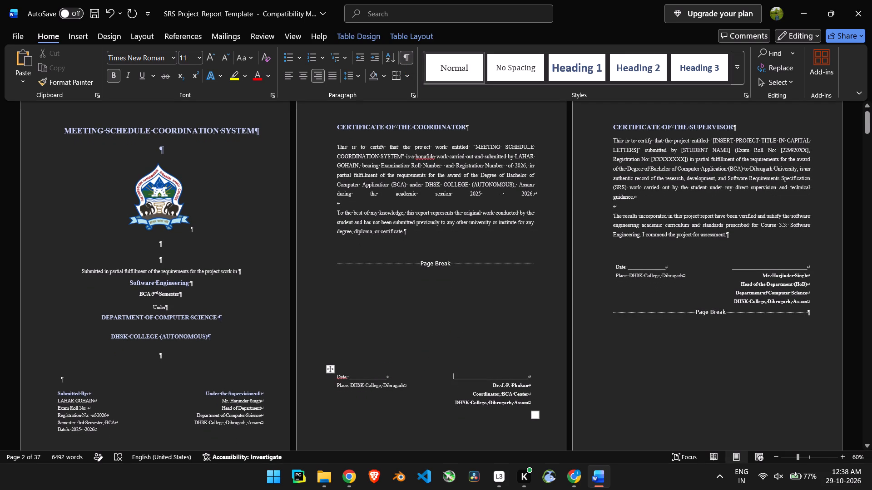
right_click(332, 370)
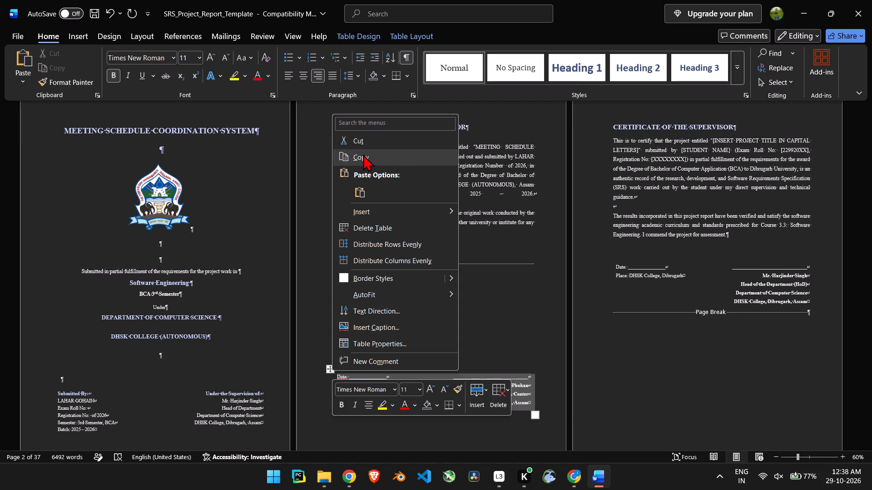
click(359, 138)
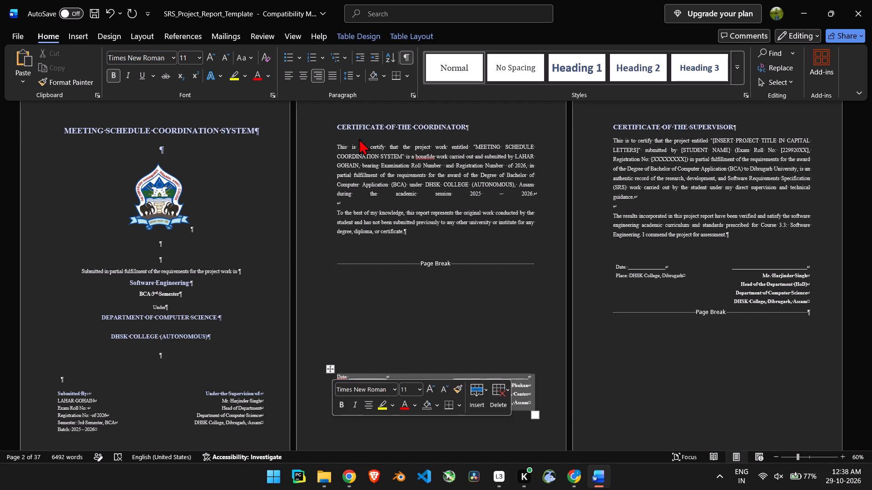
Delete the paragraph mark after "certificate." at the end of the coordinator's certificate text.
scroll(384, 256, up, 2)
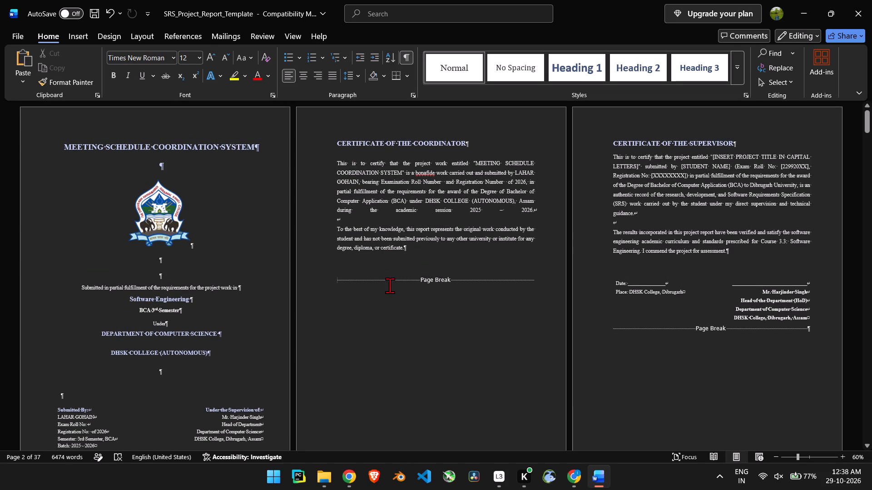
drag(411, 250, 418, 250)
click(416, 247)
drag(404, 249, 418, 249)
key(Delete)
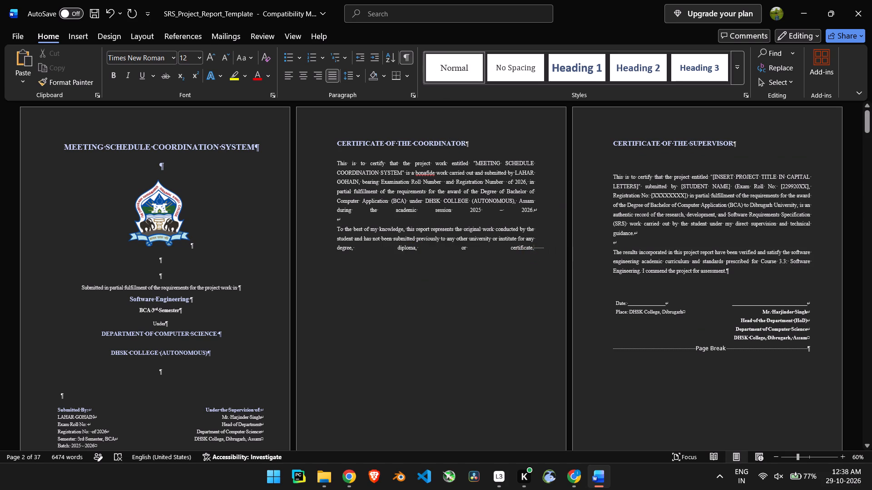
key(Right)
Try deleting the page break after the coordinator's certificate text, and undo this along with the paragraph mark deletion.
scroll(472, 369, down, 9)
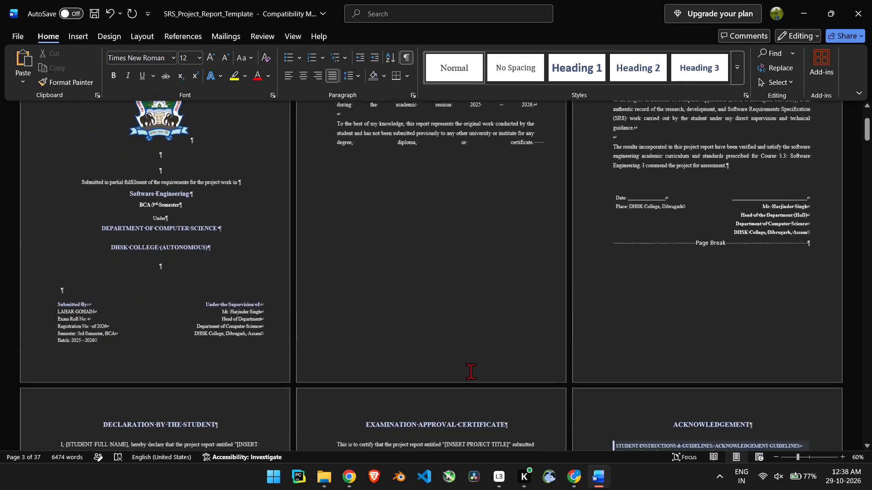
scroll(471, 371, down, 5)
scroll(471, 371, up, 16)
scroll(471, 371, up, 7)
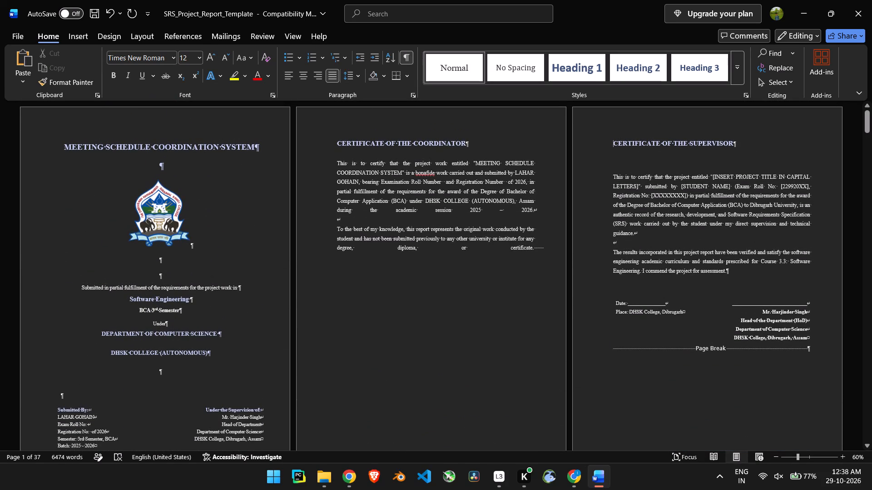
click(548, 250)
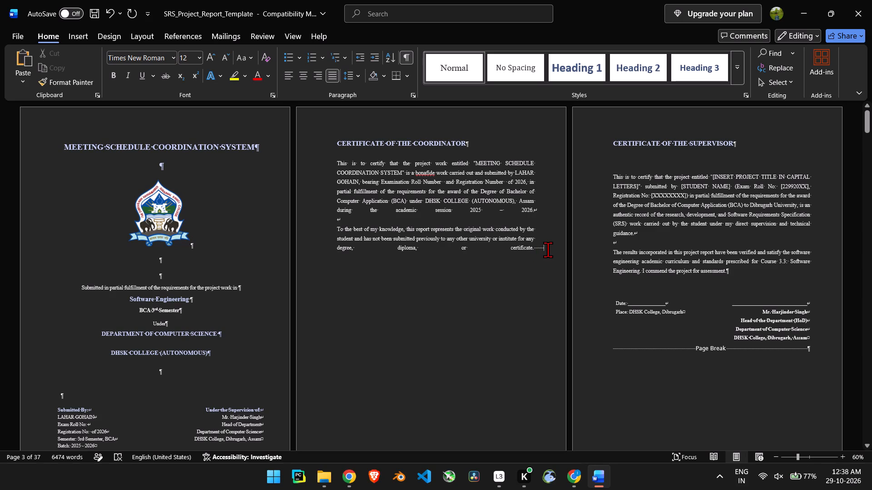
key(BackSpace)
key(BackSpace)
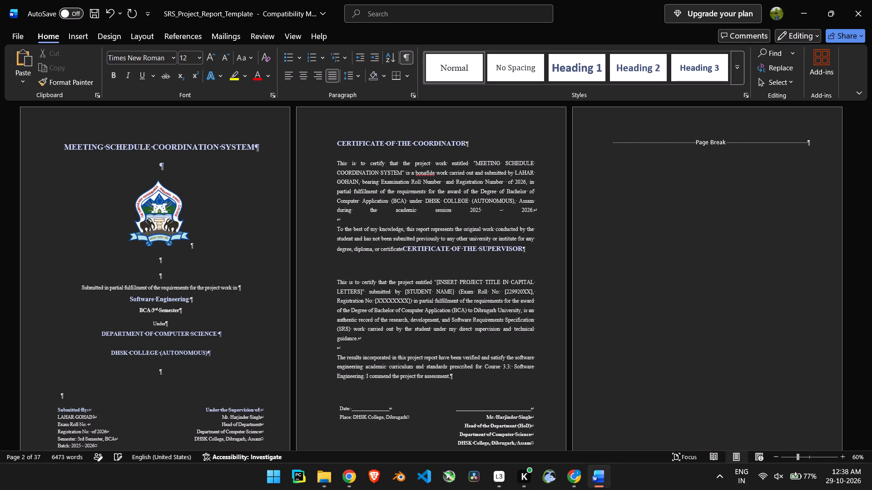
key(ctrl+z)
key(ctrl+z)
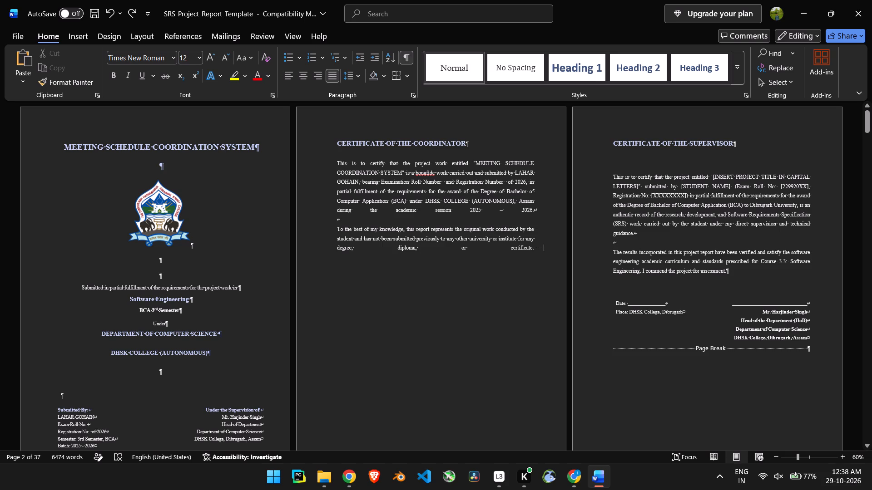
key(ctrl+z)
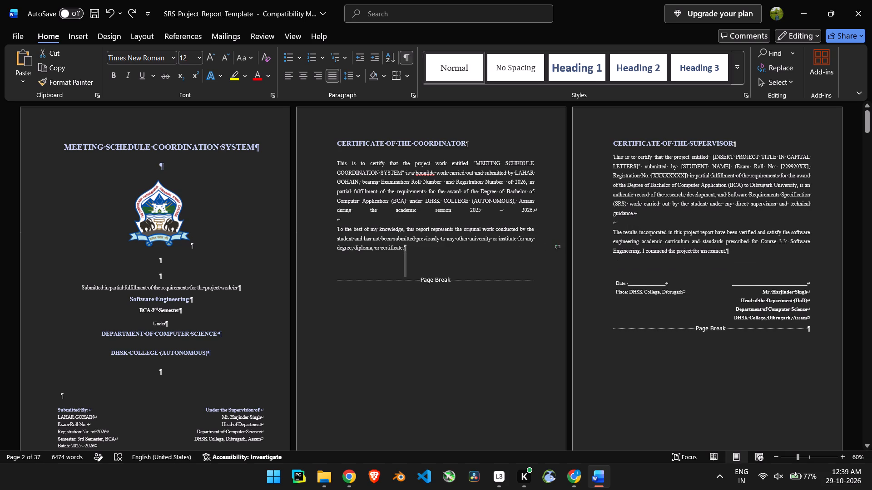
Delete the paragraph mark after "certificate." so the page break directly follows the coordinator's certificate text.
click(456, 315)
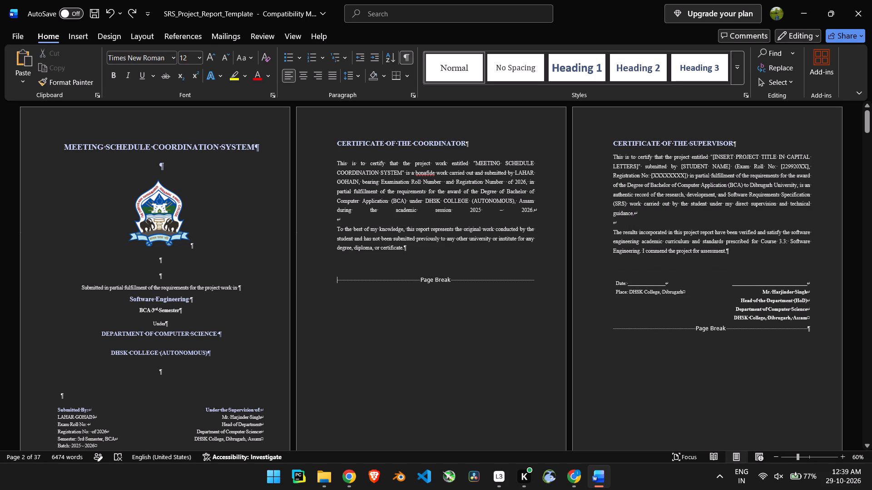
scroll(473, 349, down, 6)
scroll(473, 349, up, 5)
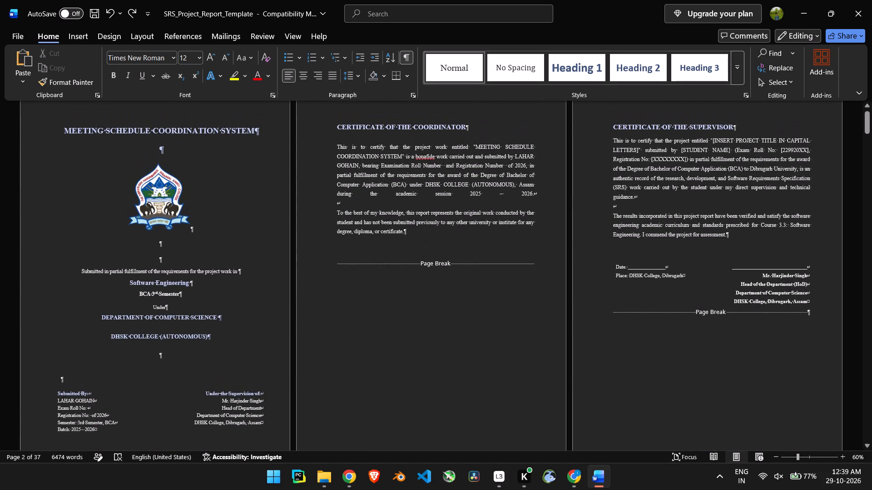
scroll(469, 351, up, 1)
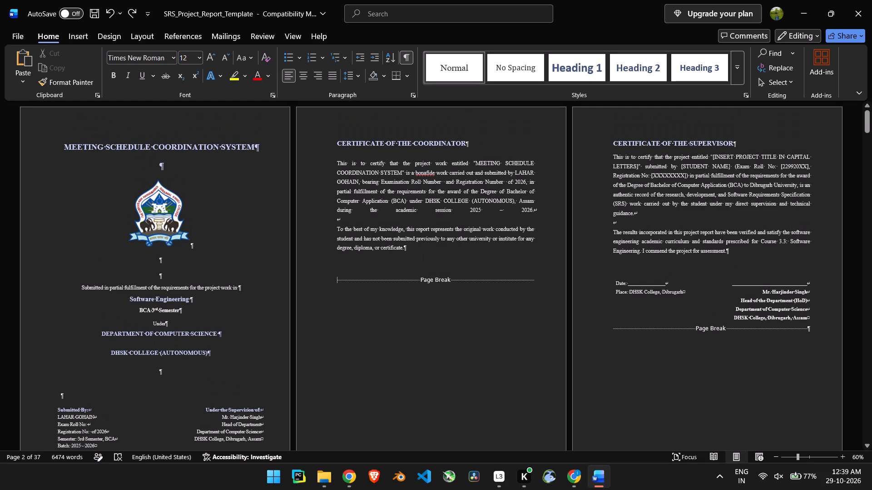
drag(406, 250, 406, 250)
drag(406, 250, 412, 253)
drag(403, 248, 416, 248)
key(Delete)
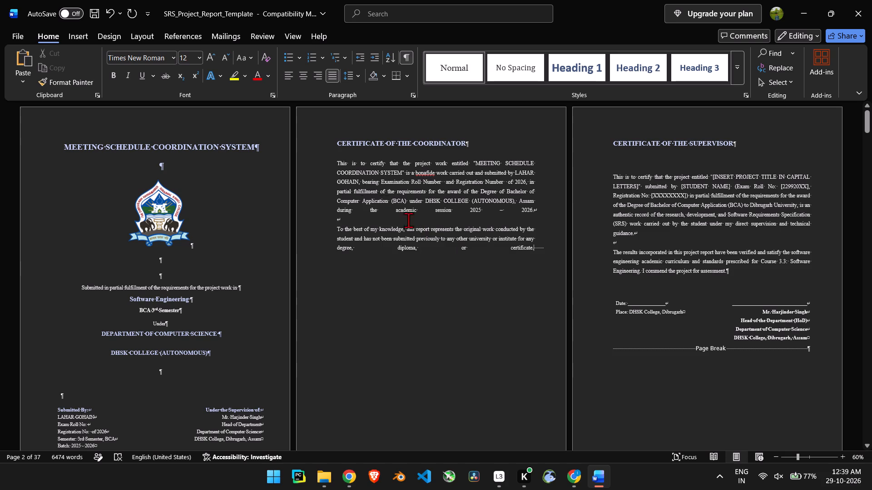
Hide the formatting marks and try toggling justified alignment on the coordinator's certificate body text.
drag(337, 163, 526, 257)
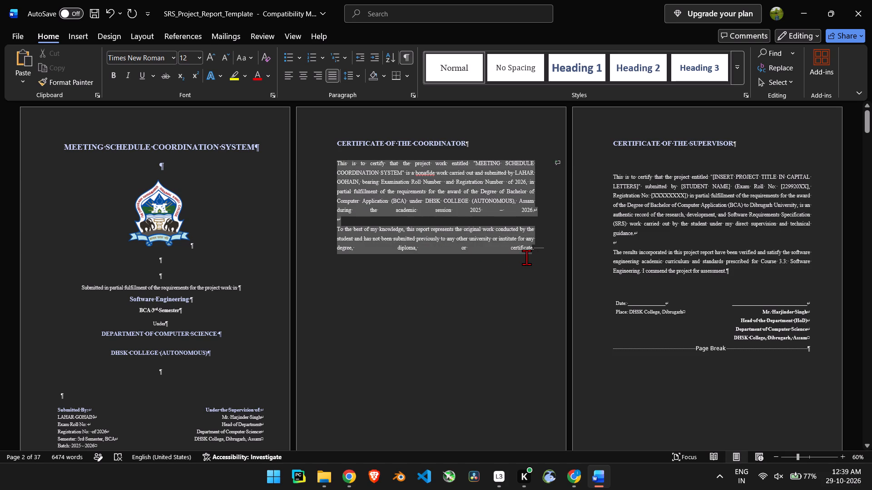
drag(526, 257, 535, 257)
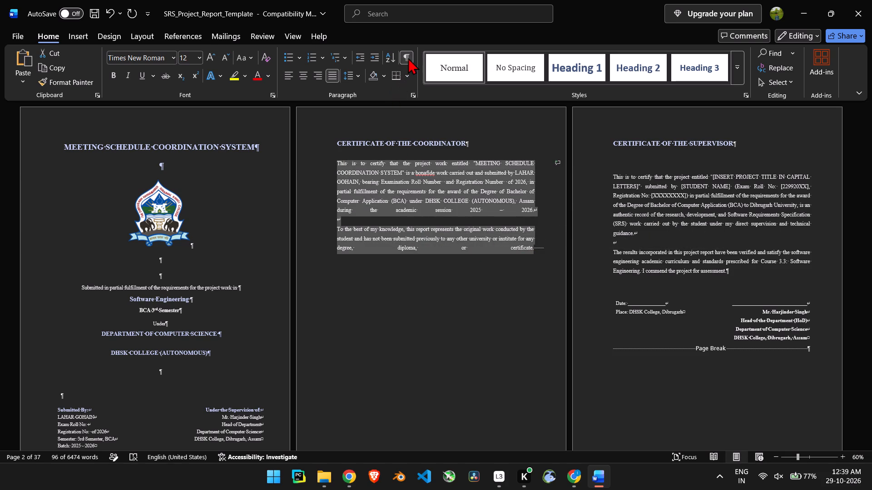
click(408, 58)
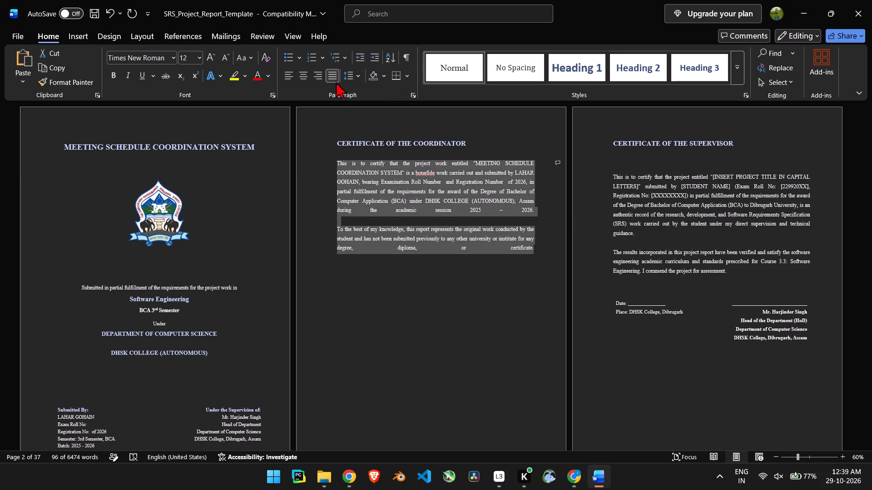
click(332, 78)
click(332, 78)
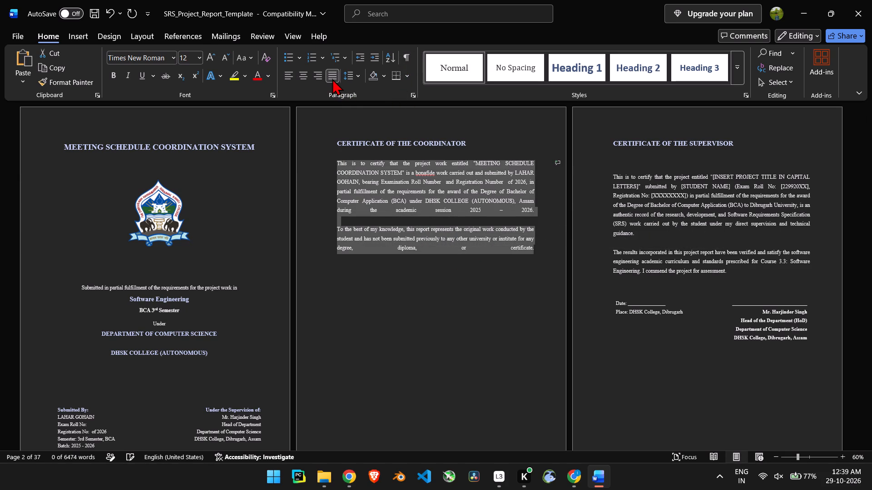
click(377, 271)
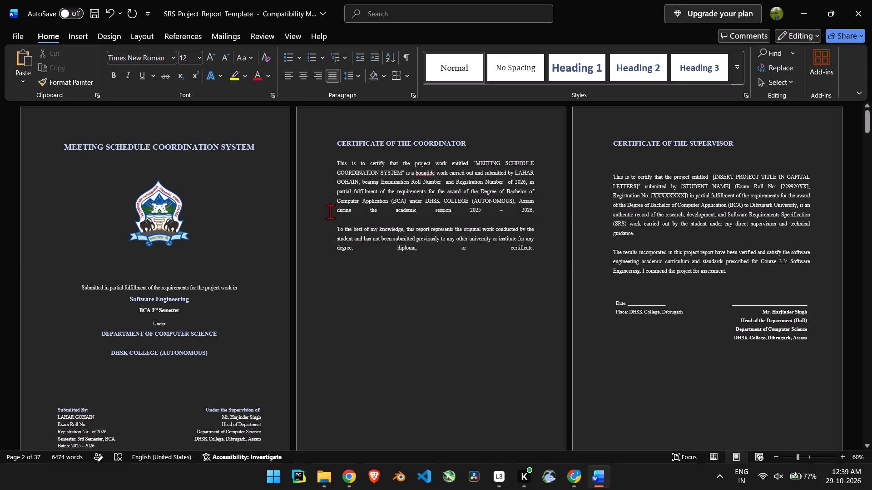
Left-align the coordinator's certificate body text and show the formatting marks.
drag(337, 208, 535, 213)
click(288, 77)
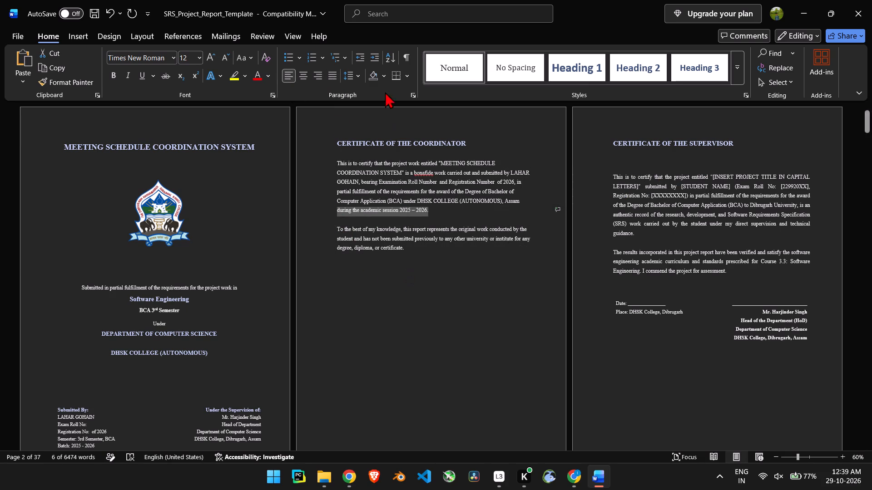
click(408, 56)
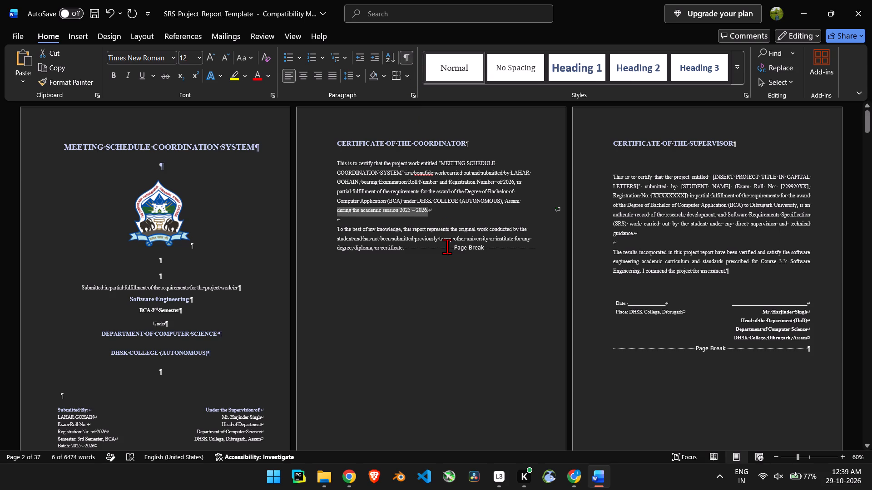
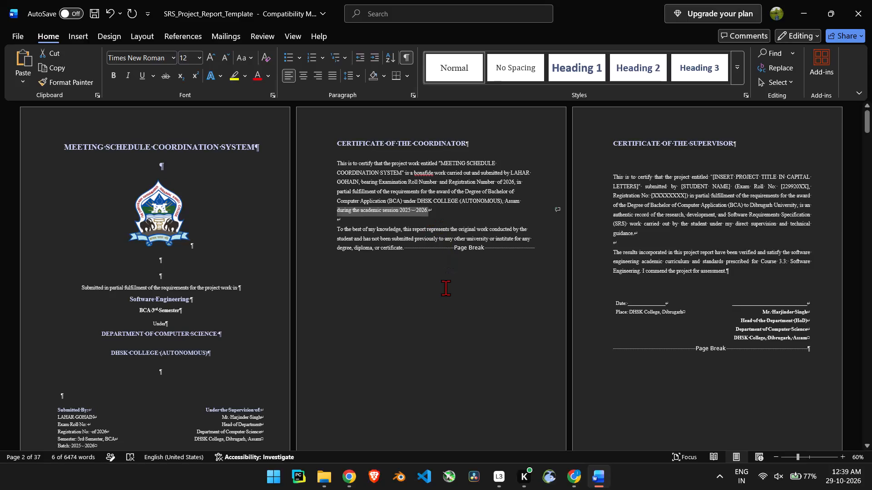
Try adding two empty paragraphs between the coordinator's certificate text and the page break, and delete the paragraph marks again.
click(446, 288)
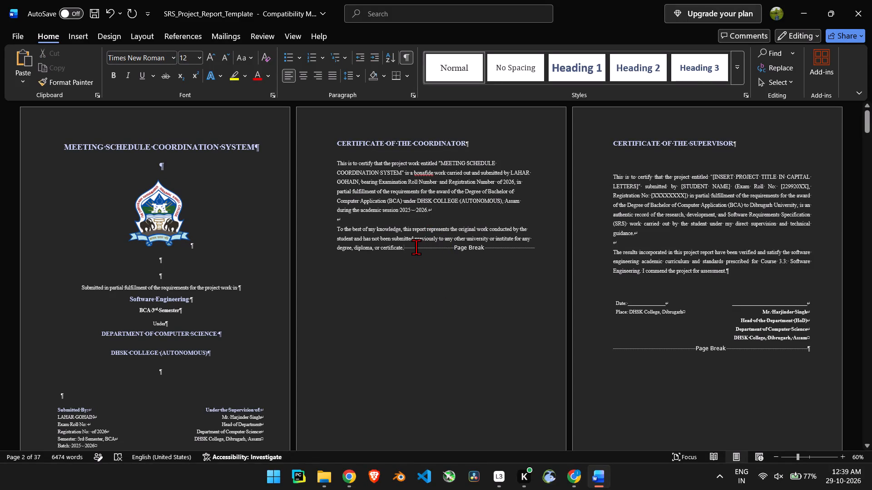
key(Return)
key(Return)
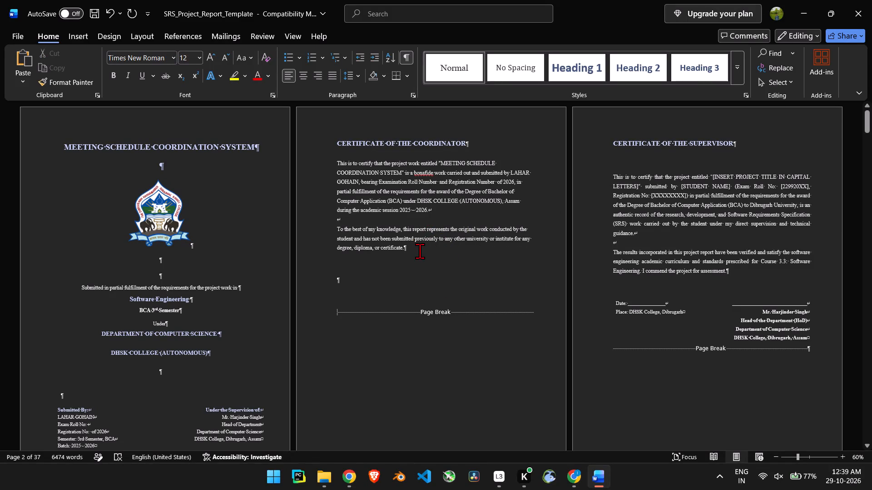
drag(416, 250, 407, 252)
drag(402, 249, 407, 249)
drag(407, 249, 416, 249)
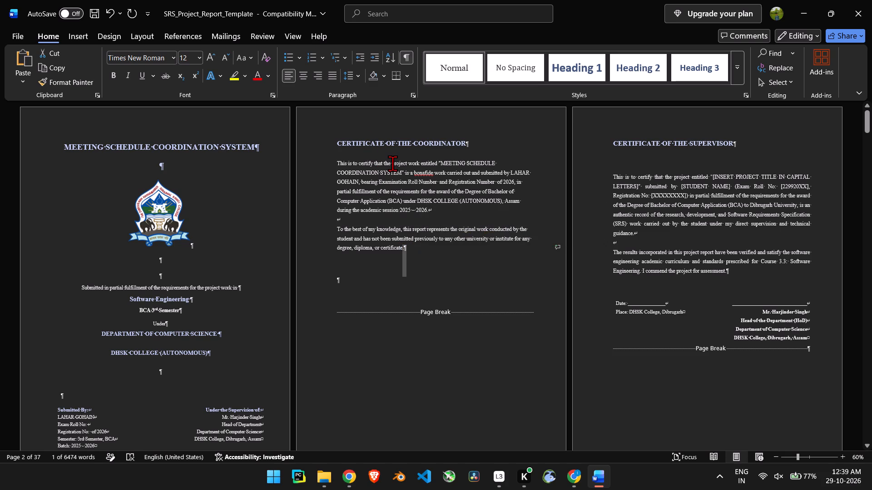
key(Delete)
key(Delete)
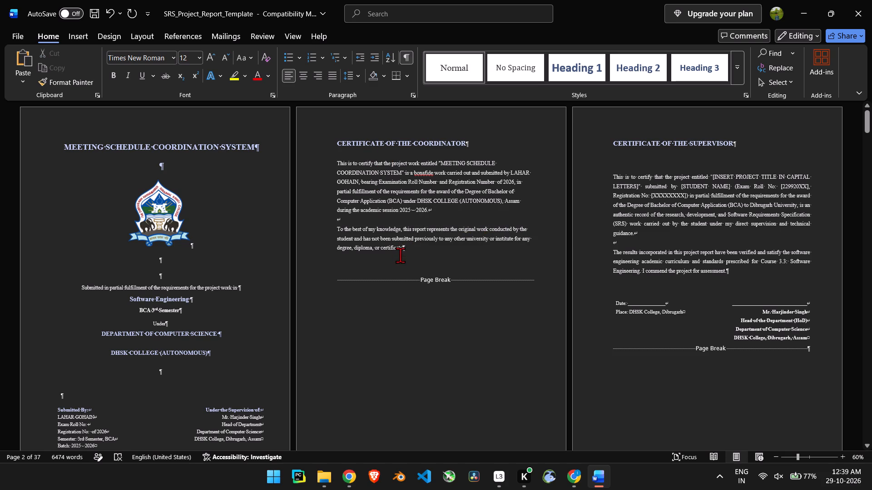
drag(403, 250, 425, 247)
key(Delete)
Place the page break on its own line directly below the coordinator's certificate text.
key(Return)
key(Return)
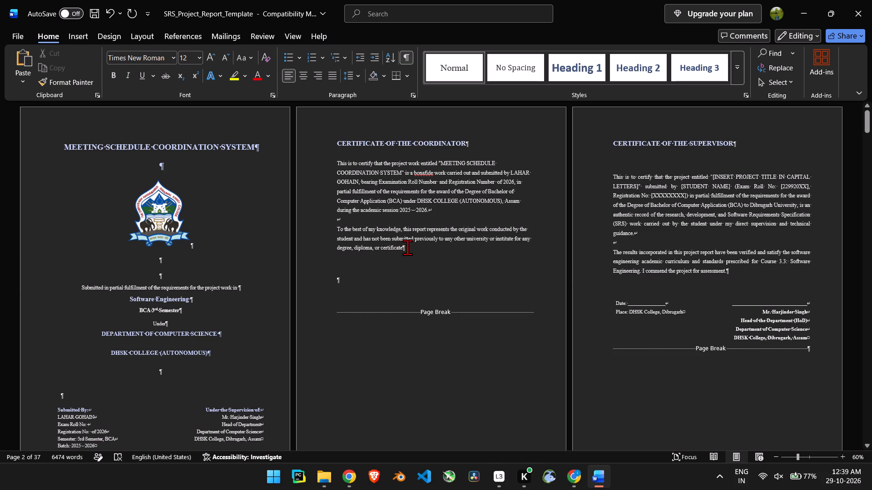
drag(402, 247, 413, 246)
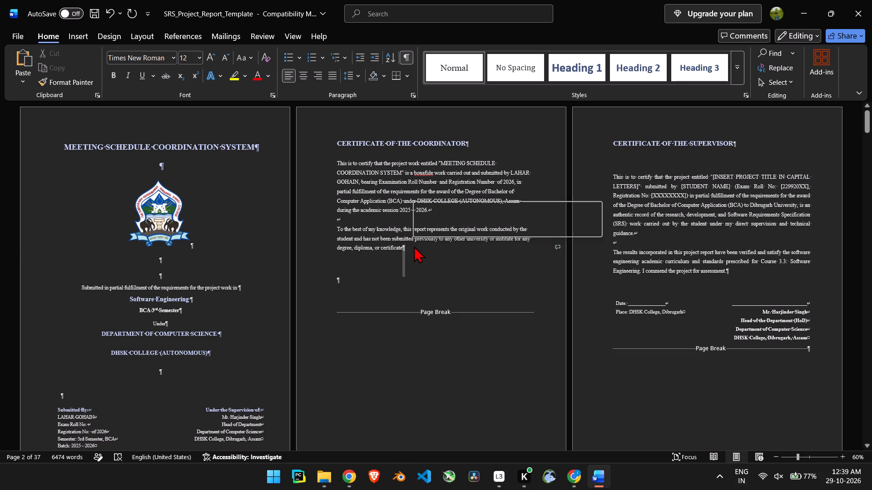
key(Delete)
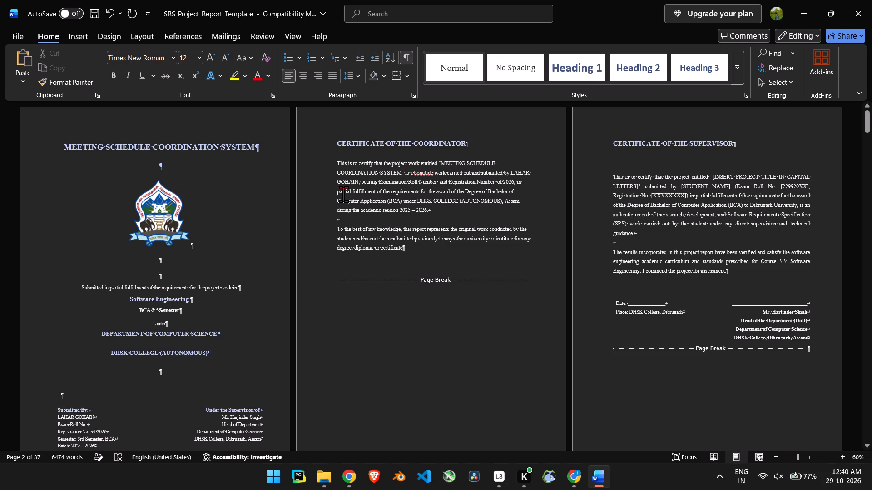
Look through the rest of the report template, from the front-matter pages and chapters to the appendices.
scroll(196, 351, down, 6)
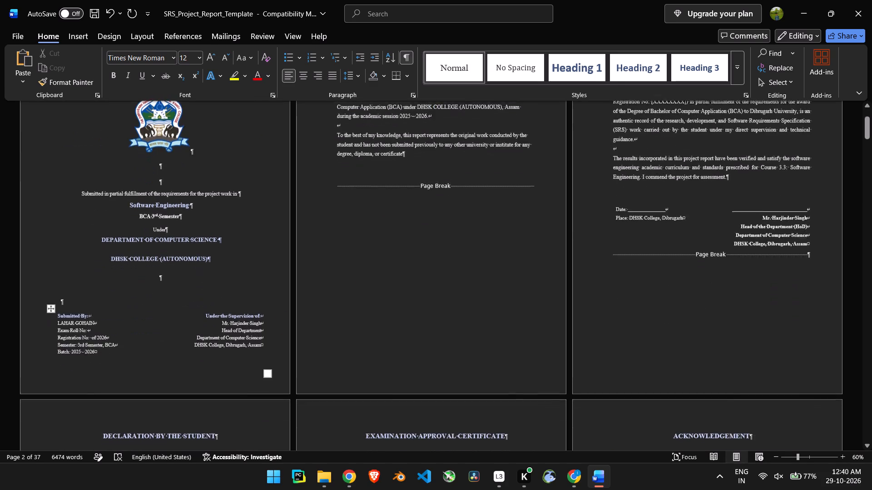
scroll(196, 351, down, 16)
scroll(196, 351, down, 14)
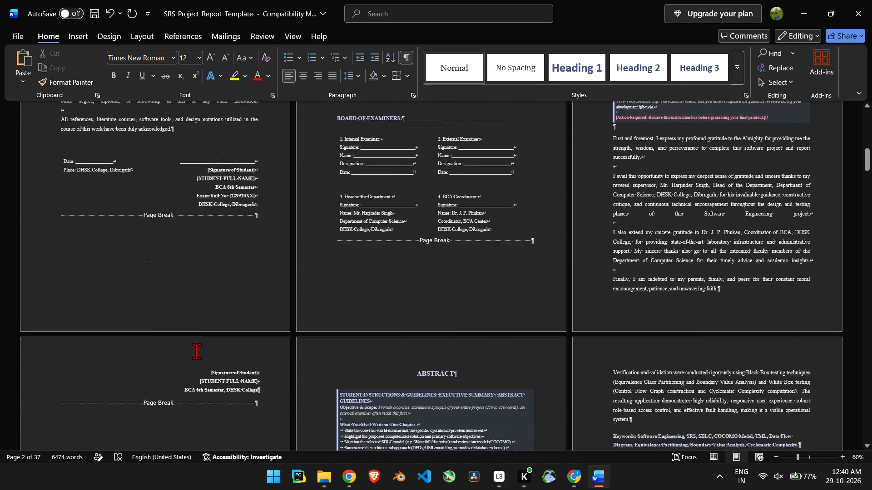
scroll(196, 351, down, 8)
scroll(196, 351, down, 20)
scroll(196, 351, down, 4)
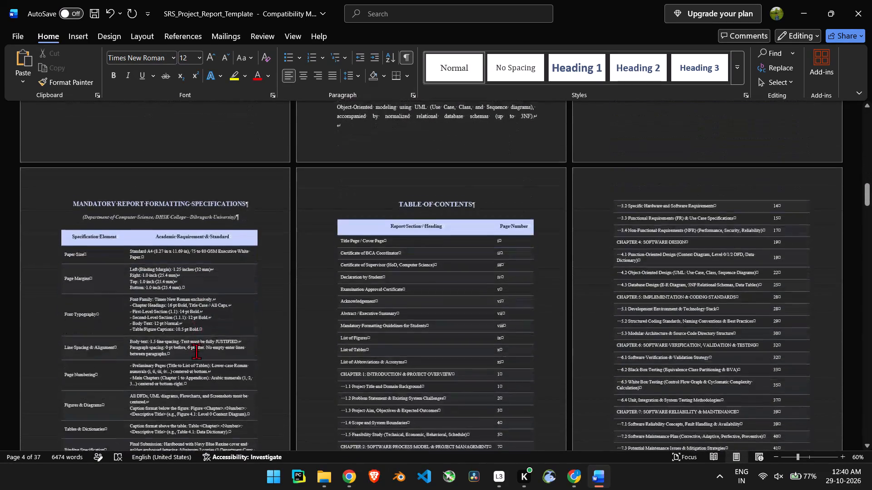
scroll(196, 351, down, 8)
scroll(196, 351, down, 20)
scroll(196, 351, down, 4)
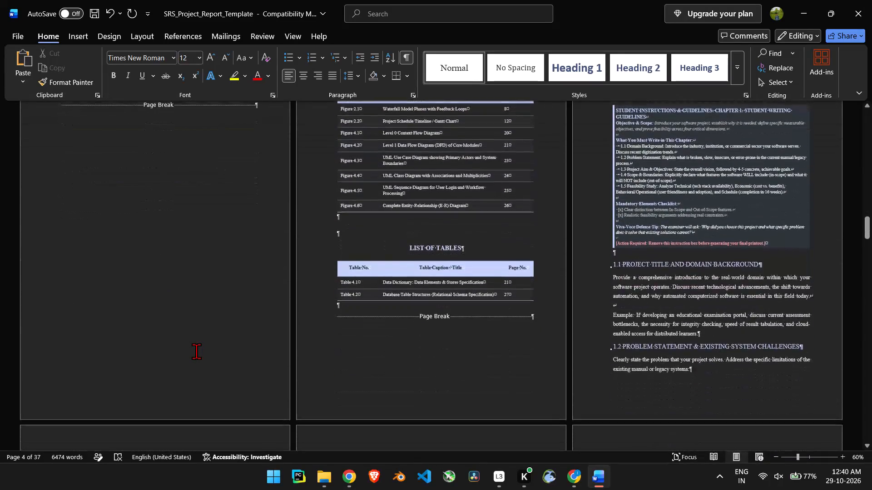
scroll(196, 351, down, 20)
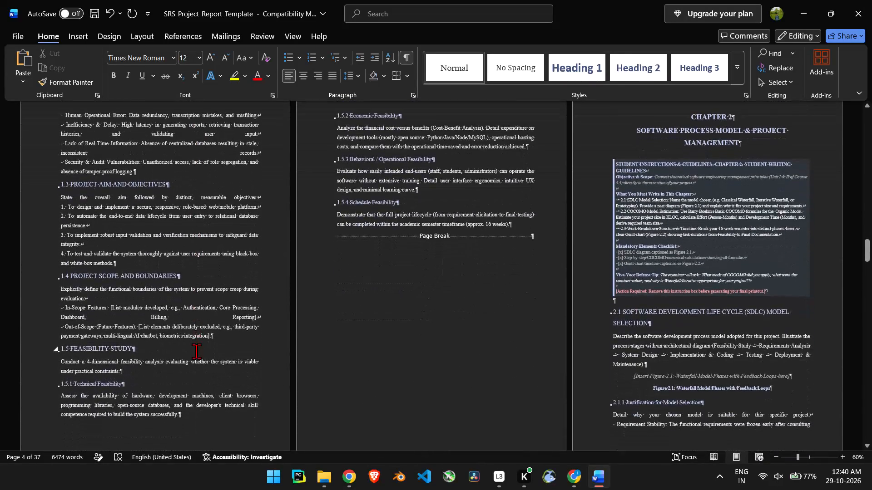
scroll(196, 351, down, 7)
scroll(196, 351, up, 13)
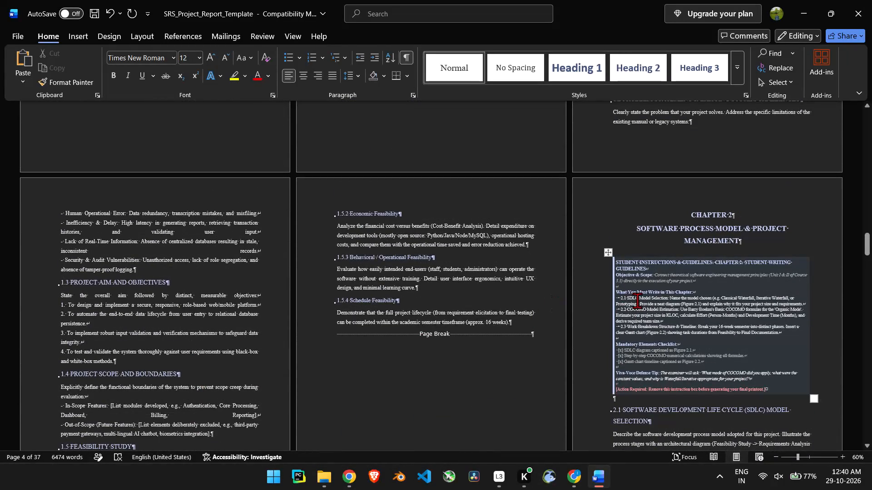
right_click(639, 301)
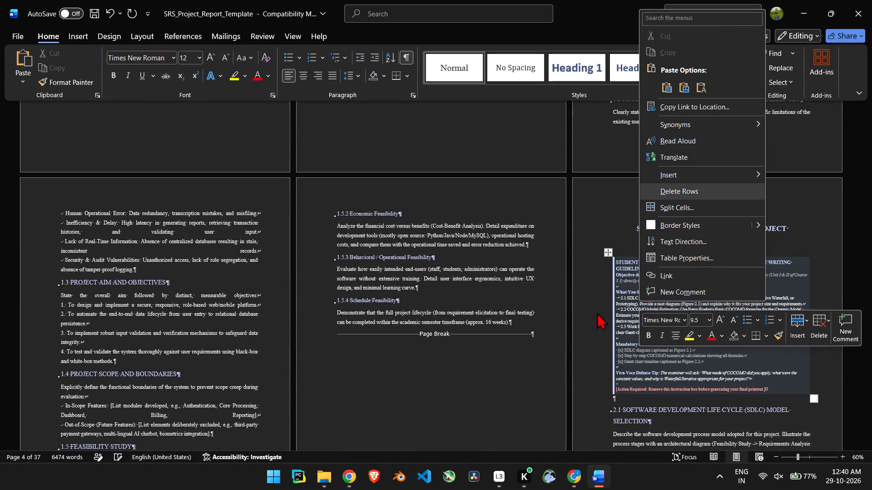
click(472, 407)
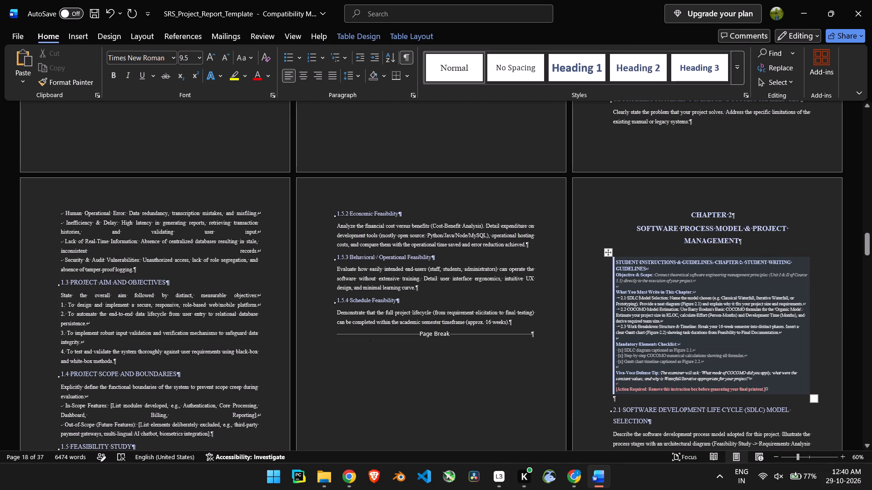
scroll(354, 364, down, 20)
scroll(354, 364, down, 19)
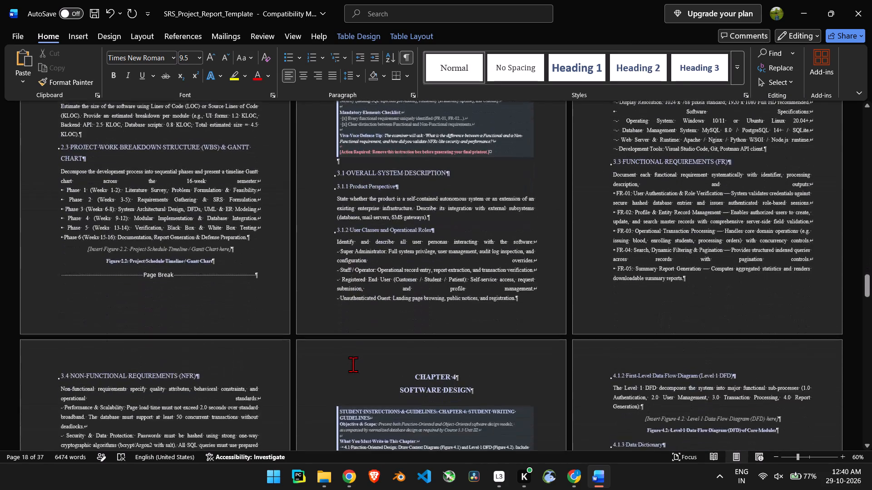
scroll(353, 364, down, 16)
scroll(353, 364, down, 5)
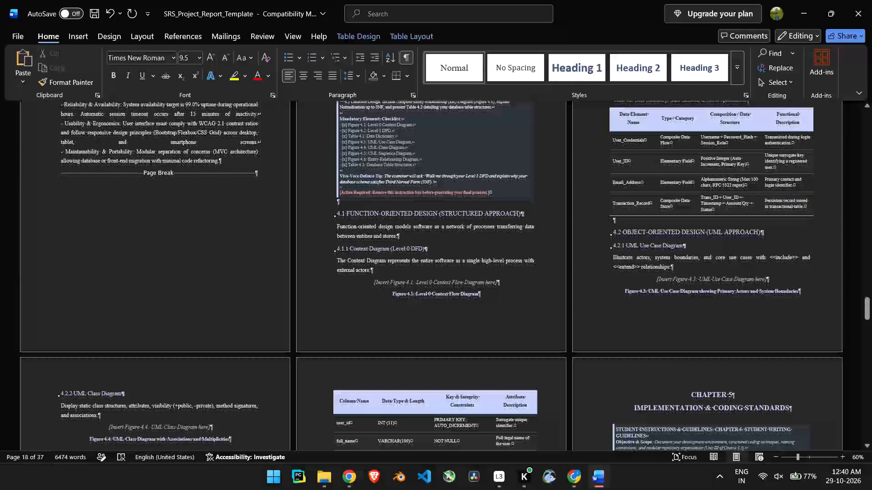
scroll(353, 364, down, 13)
scroll(353, 364, down, 9)
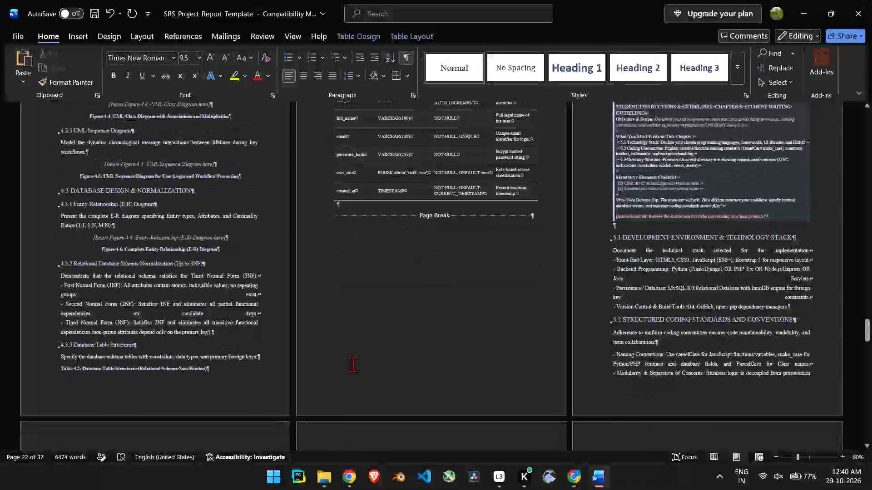
scroll(353, 364, down, 20)
scroll(353, 364, down, 20)
scroll(353, 364, down, 8)
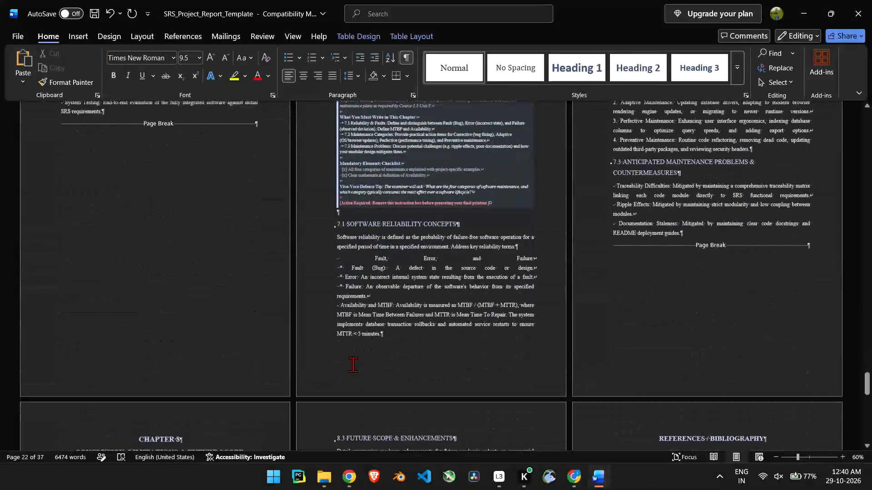
scroll(353, 364, down, 15)
scroll(353, 364, down, 14)
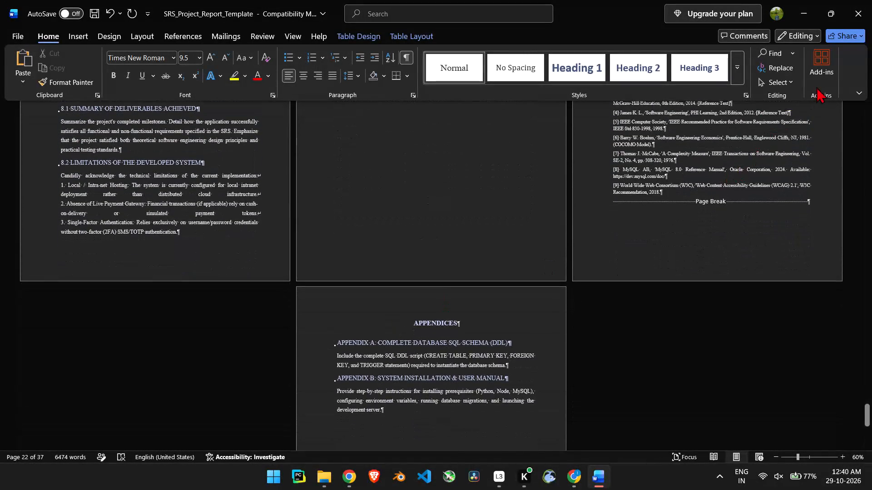
Close the SRS_Project_Report_Template document without saving the changes.
click(848, 16)
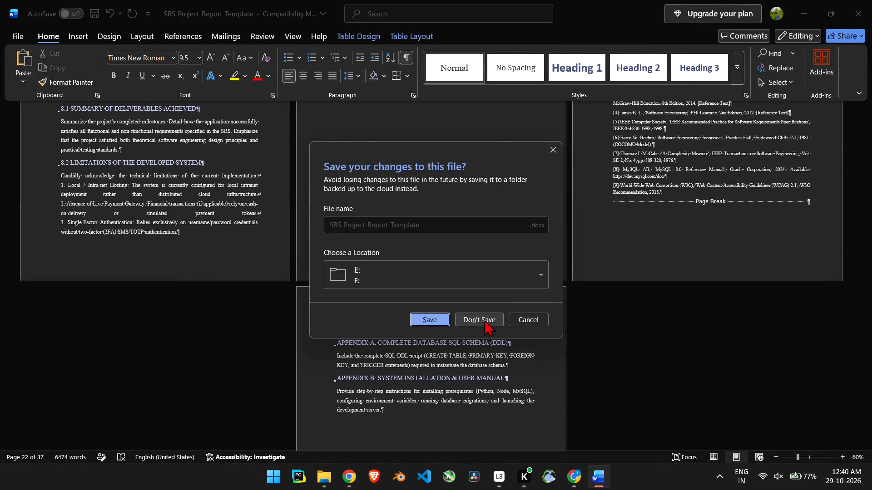
click(484, 319)
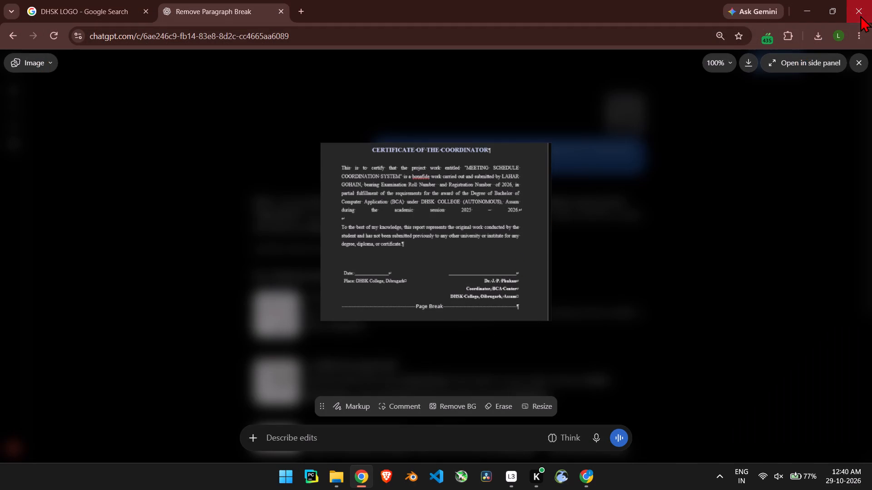
Switch to Chrome and close the browser window showing the coordinator certificate image.
click(860, 15)
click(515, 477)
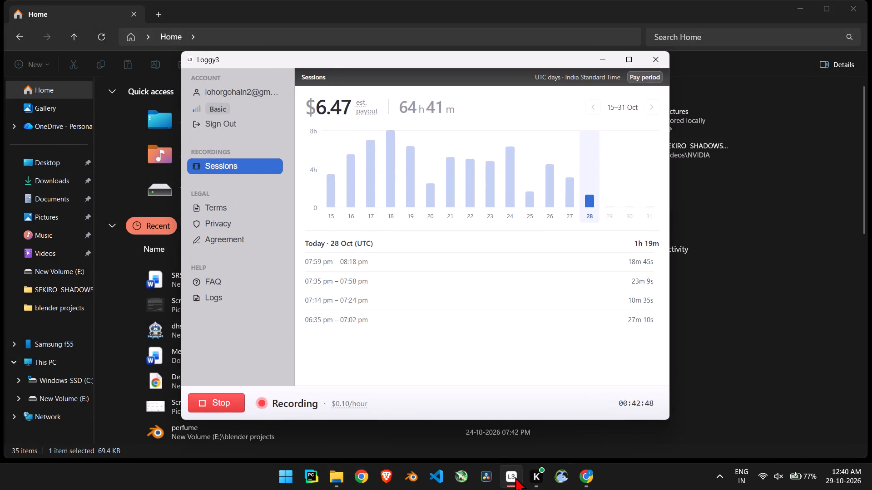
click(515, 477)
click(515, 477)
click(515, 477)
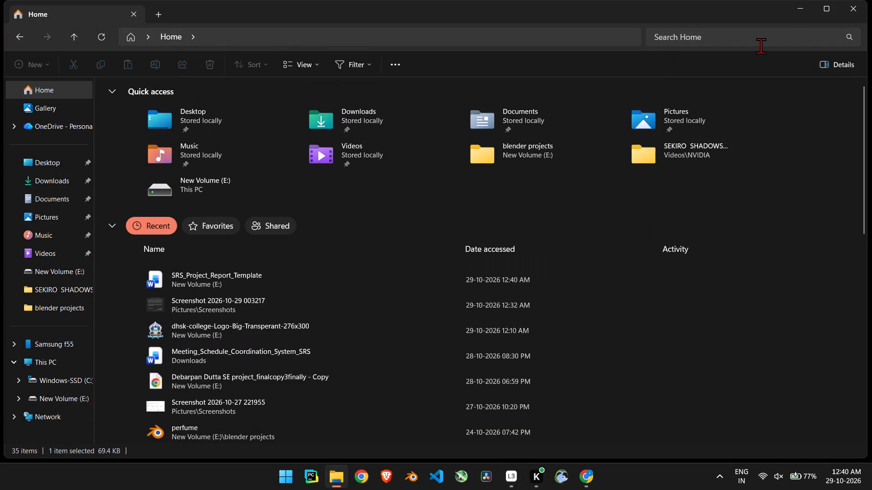